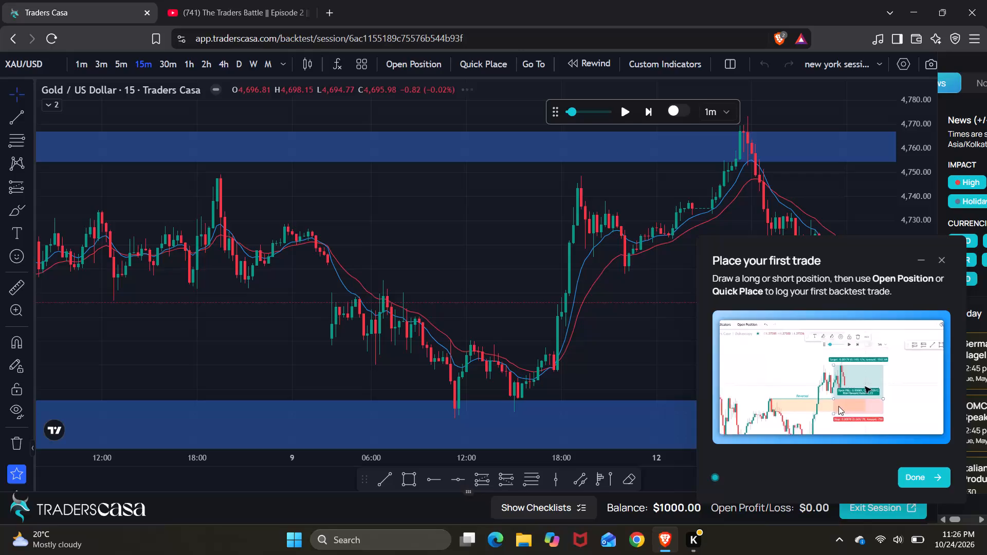
# Exit the guided "Place your first trade" tutorial.
pyautogui.click(942, 265)
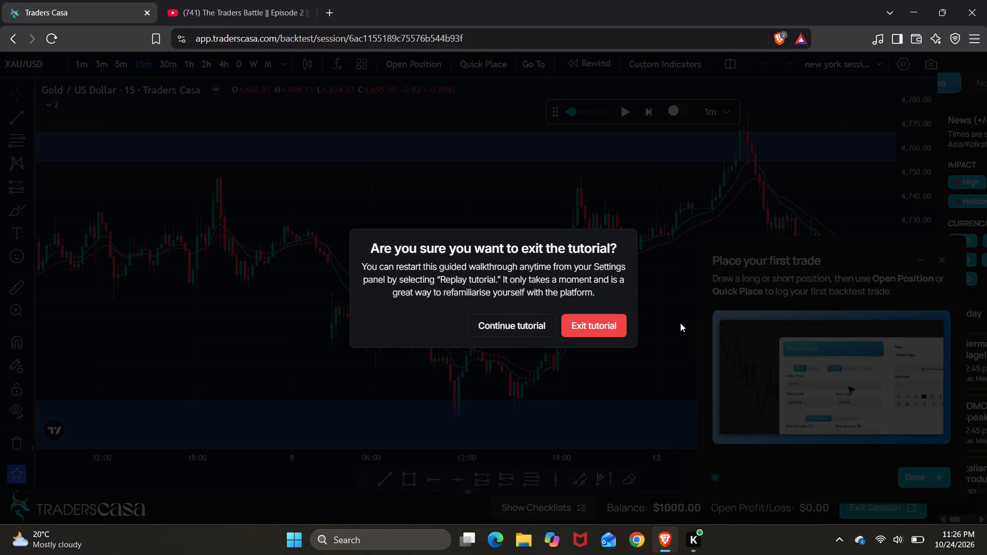
pyautogui.click(584, 325)
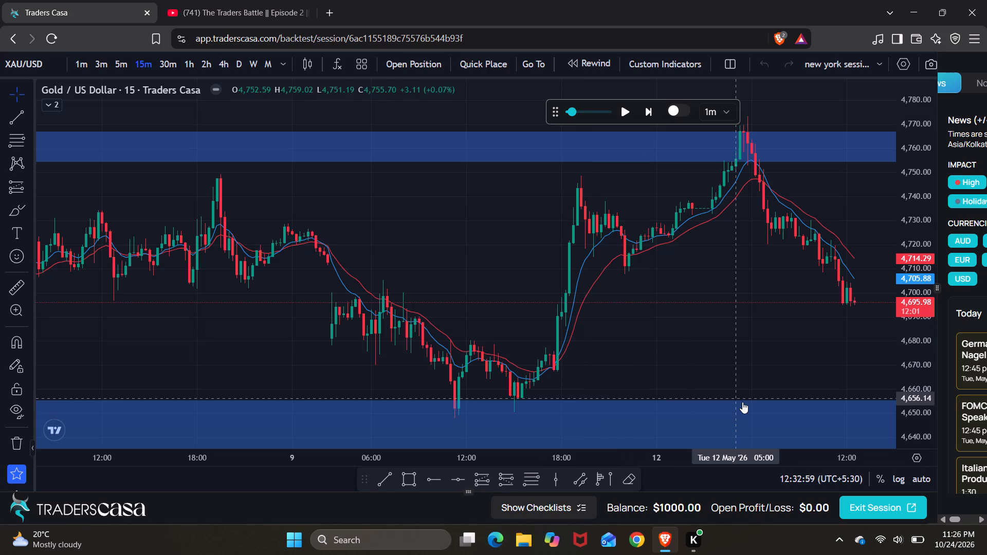
# Examine the 15-minute XAU/USD chart with a compressed price scale and more price history around the two blue zones.
pyautogui.hscroll(-3, 742, 402)
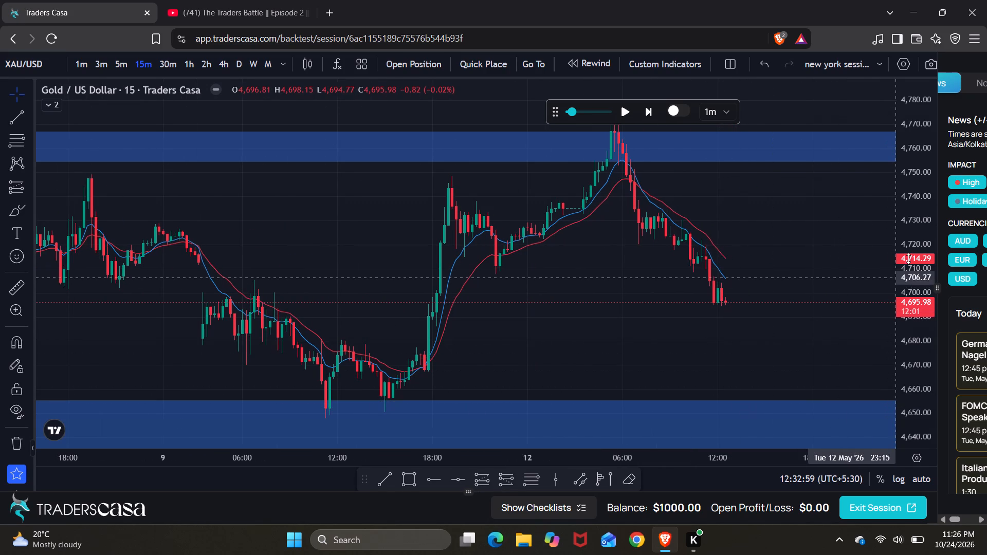
pyautogui.moveTo(908, 258); pyautogui.dragTo(927, 358)
pyautogui.scroll(-2, 763, 354)
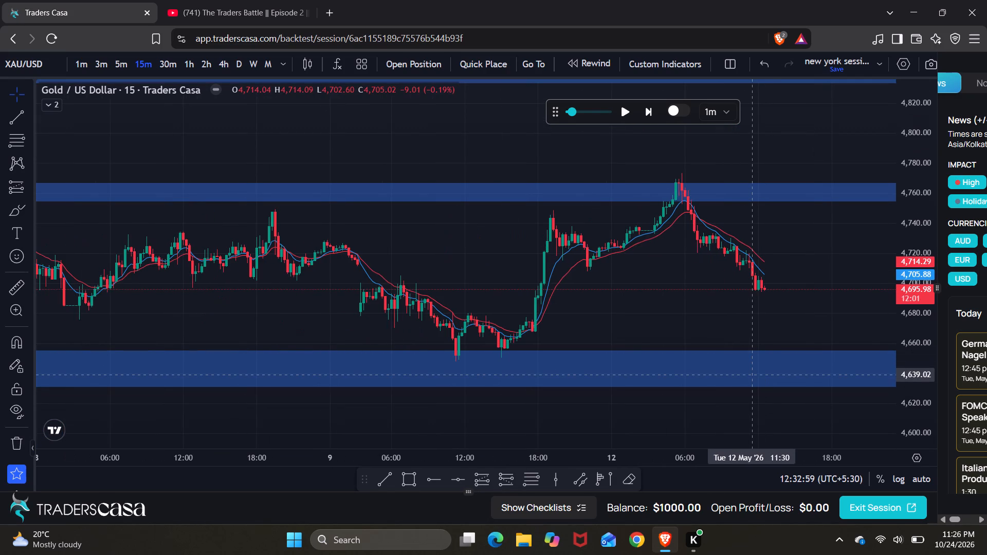
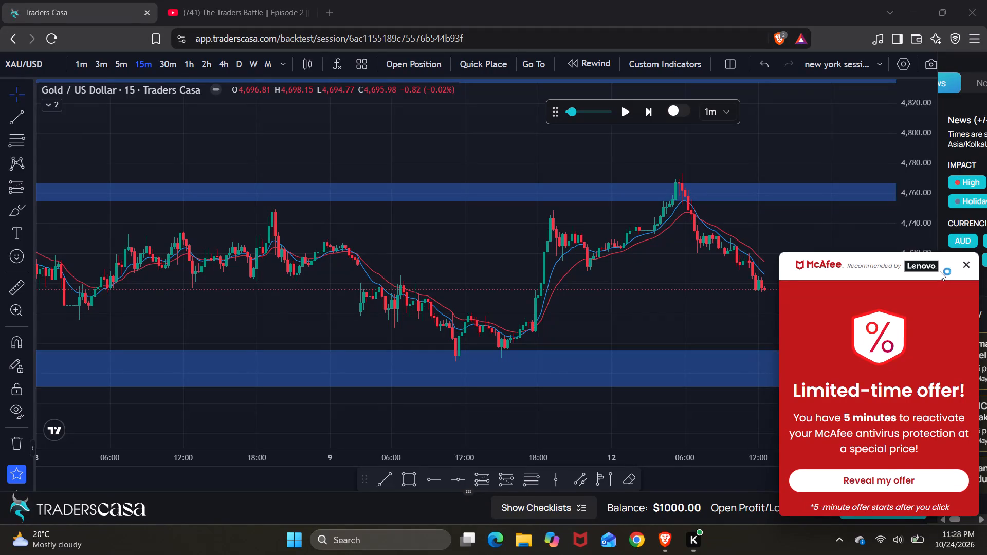
# Dismiss the McAfee limited-time offer pop-up.
pyautogui.click(966, 267)
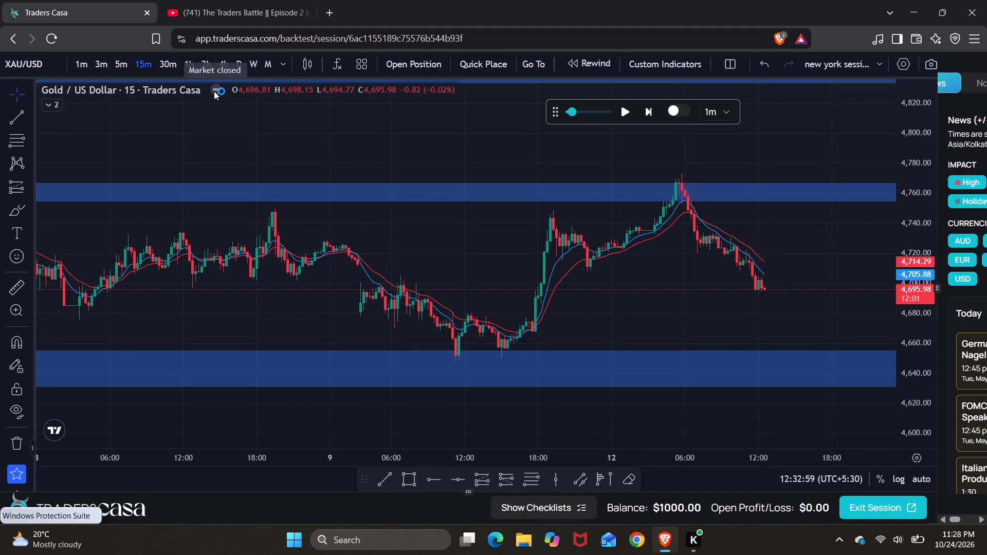
# Set the chart replay to 10× playback speed with 15 minutes advanced per step.
pyautogui.scroll(1, 326, 278)
pyautogui.hscroll(-1, 326, 278)
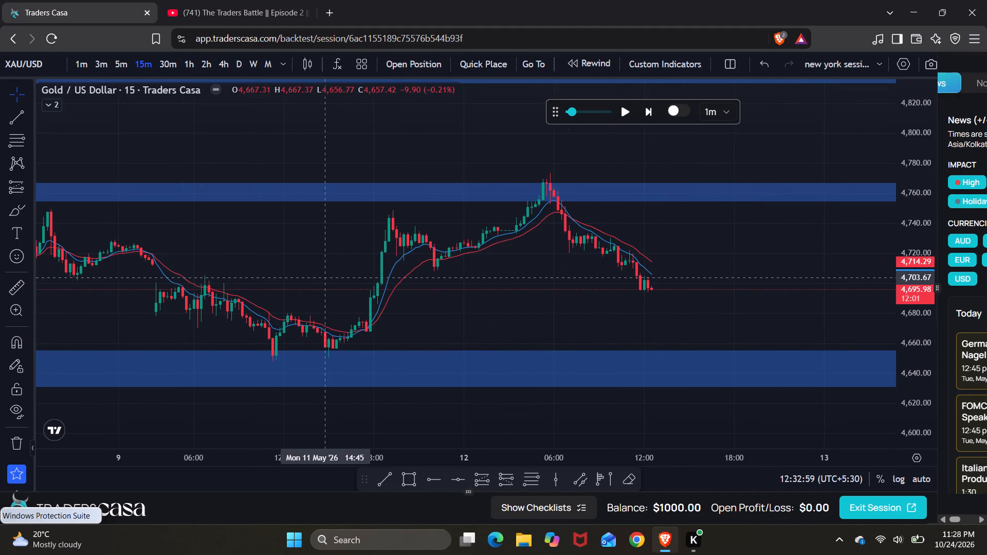
pyautogui.moveTo(913, 403); pyautogui.dragTo(903, 208)
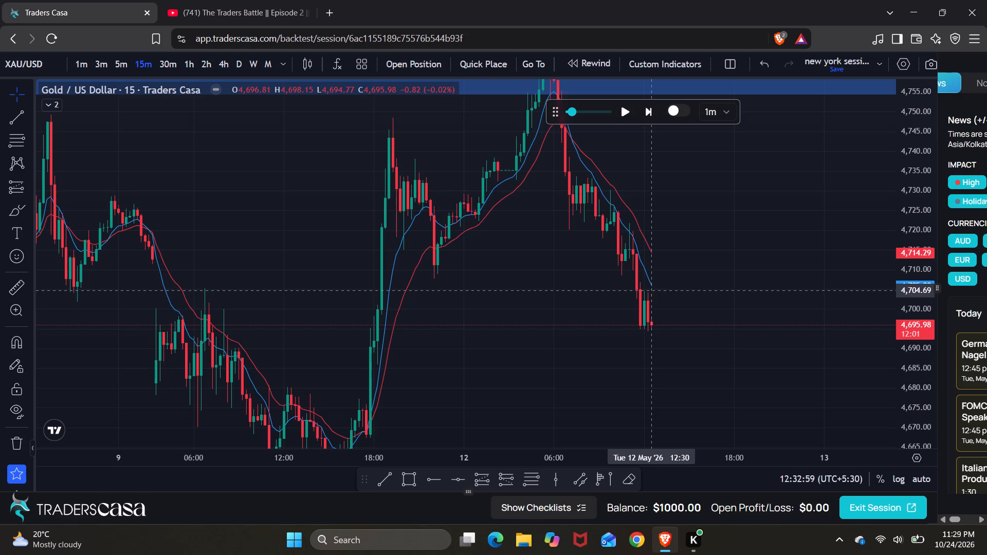
pyautogui.moveTo(574, 116); pyautogui.dragTo(624, 119)
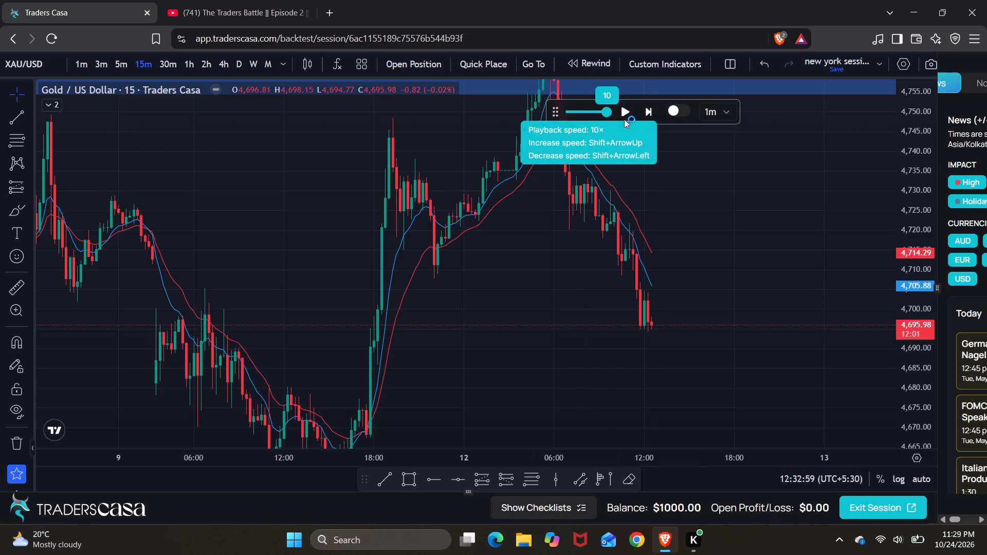
pyautogui.moveTo(624, 119); pyautogui.dragTo(634, 118)
pyautogui.click(710, 114)
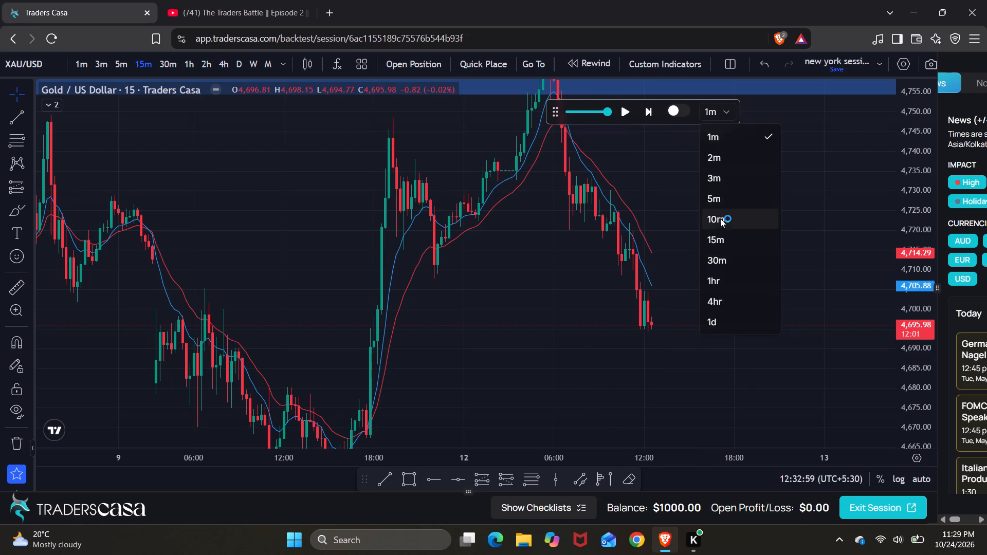
pyautogui.click(720, 234)
# Play the replay forward through 12 May and pause it at about 22:30.
pyautogui.press('.')
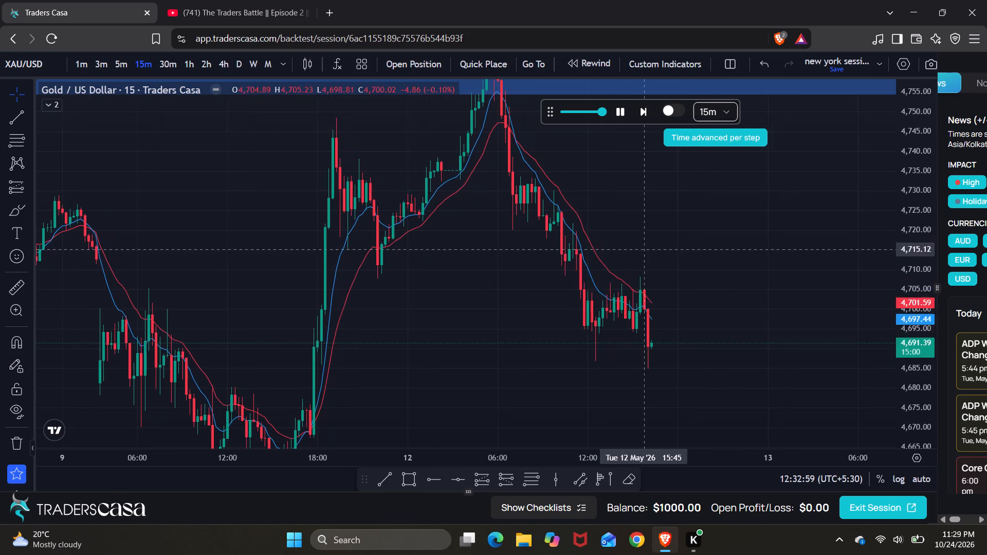
pyautogui.press('space')
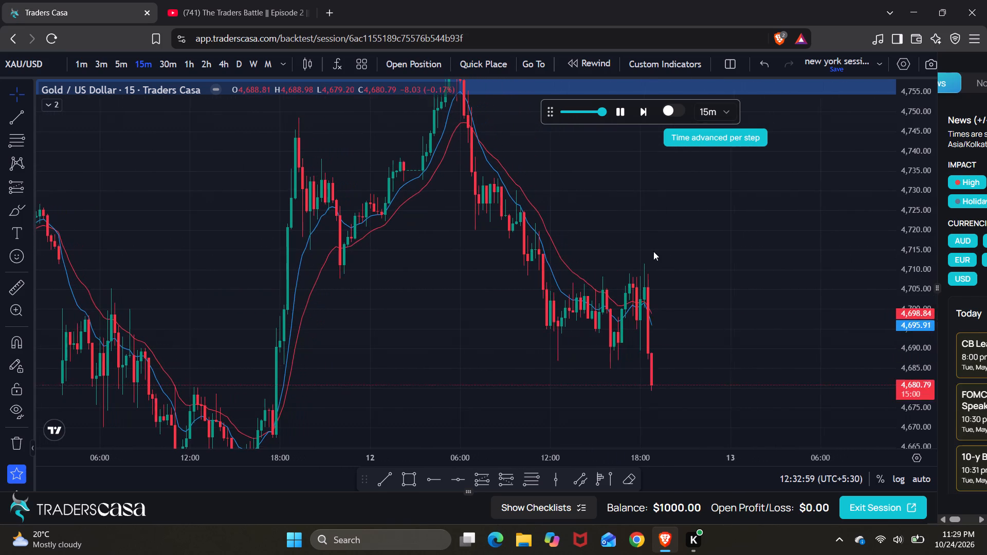
pyautogui.click(653, 260)
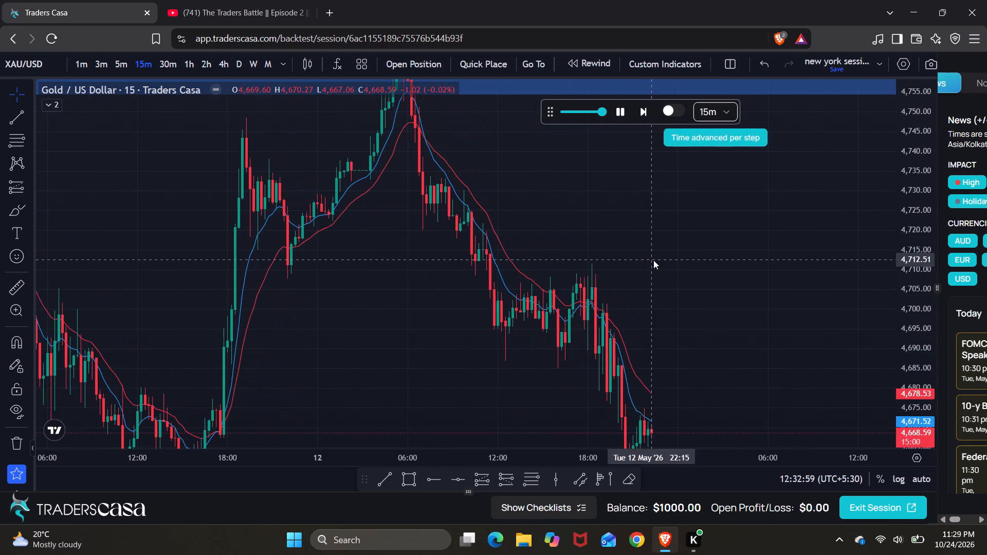
pyautogui.press('.')
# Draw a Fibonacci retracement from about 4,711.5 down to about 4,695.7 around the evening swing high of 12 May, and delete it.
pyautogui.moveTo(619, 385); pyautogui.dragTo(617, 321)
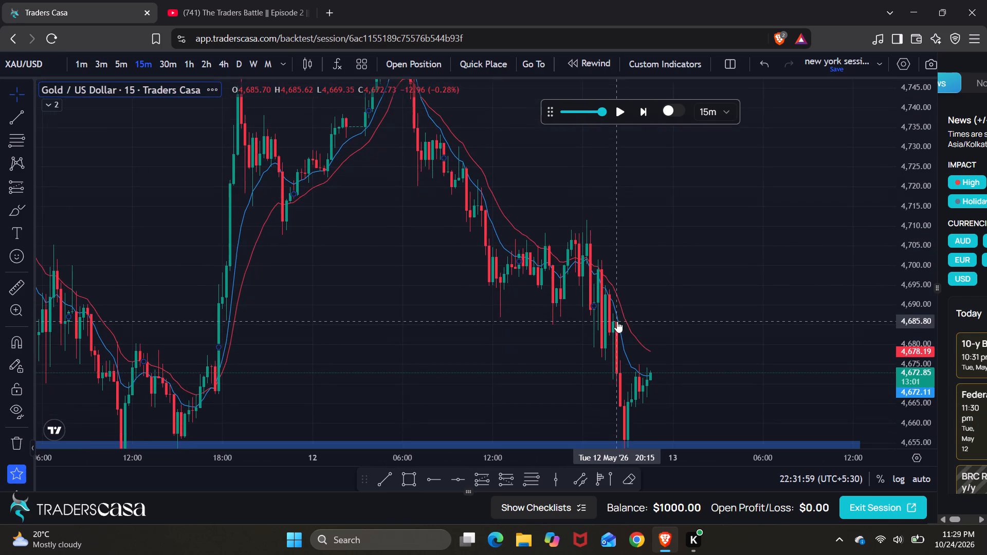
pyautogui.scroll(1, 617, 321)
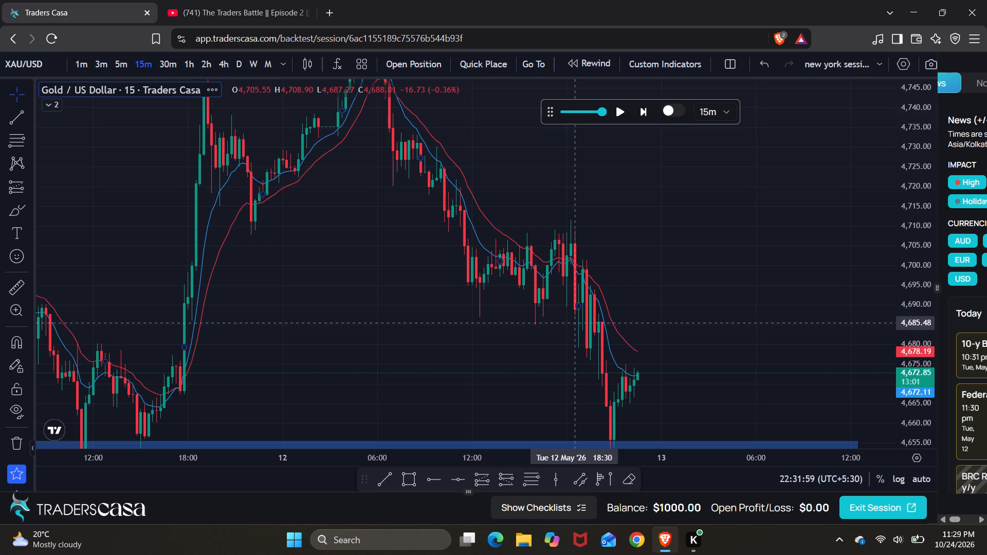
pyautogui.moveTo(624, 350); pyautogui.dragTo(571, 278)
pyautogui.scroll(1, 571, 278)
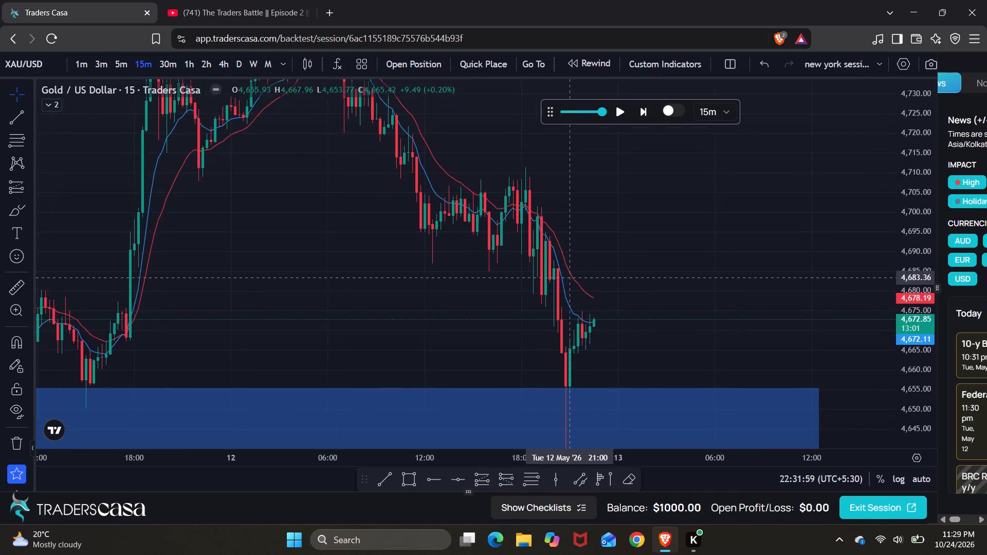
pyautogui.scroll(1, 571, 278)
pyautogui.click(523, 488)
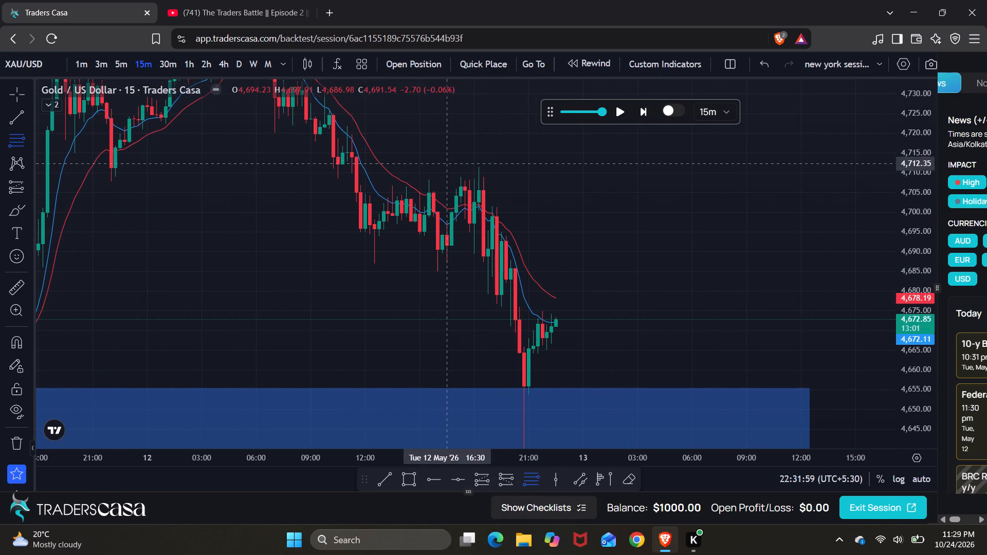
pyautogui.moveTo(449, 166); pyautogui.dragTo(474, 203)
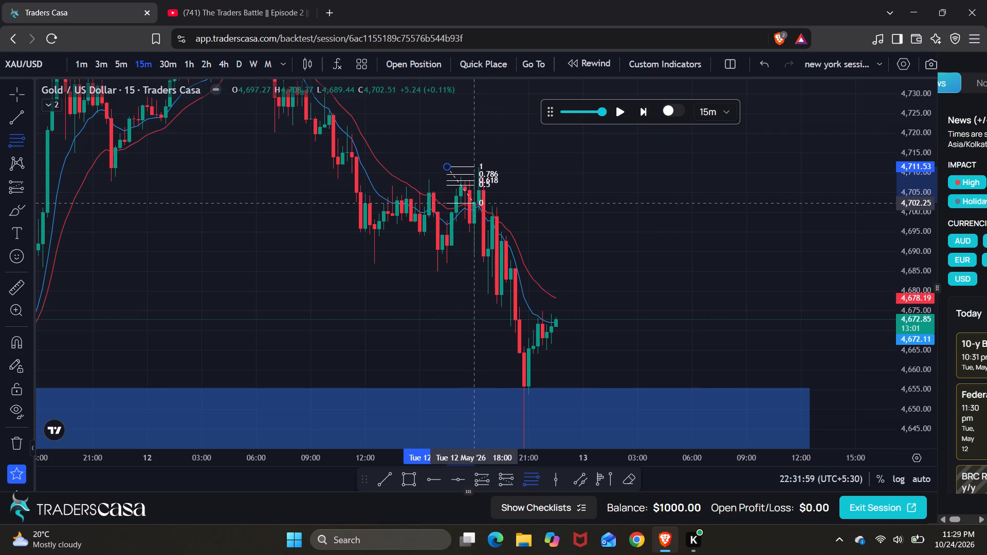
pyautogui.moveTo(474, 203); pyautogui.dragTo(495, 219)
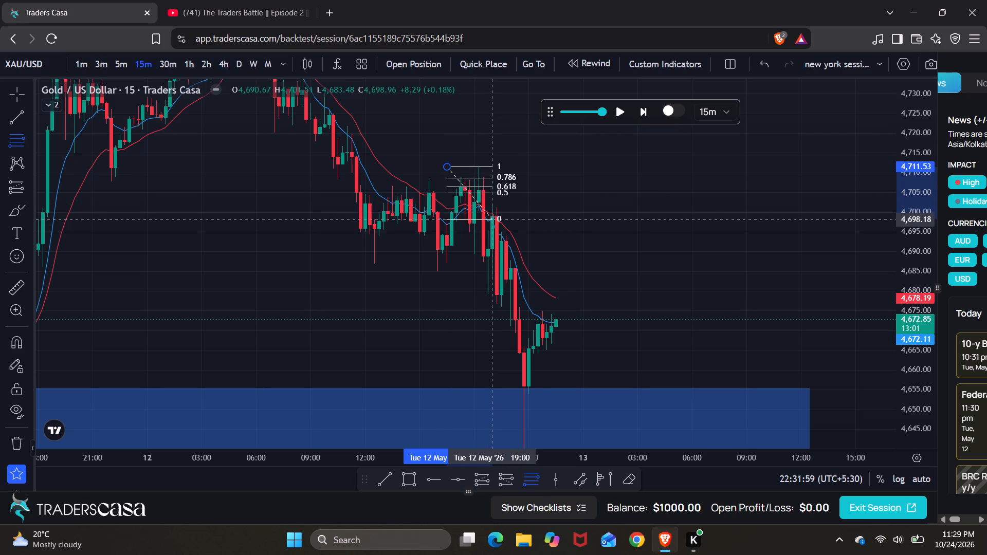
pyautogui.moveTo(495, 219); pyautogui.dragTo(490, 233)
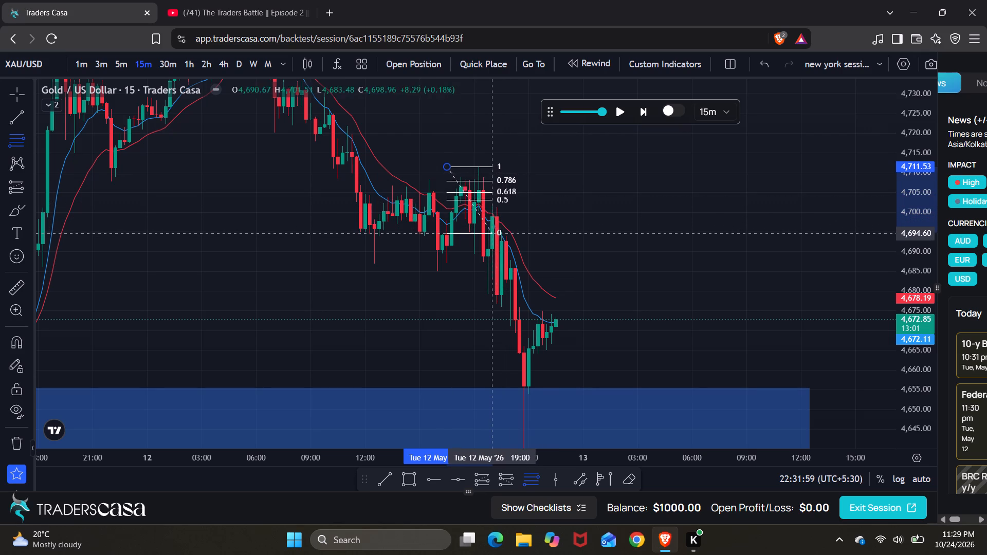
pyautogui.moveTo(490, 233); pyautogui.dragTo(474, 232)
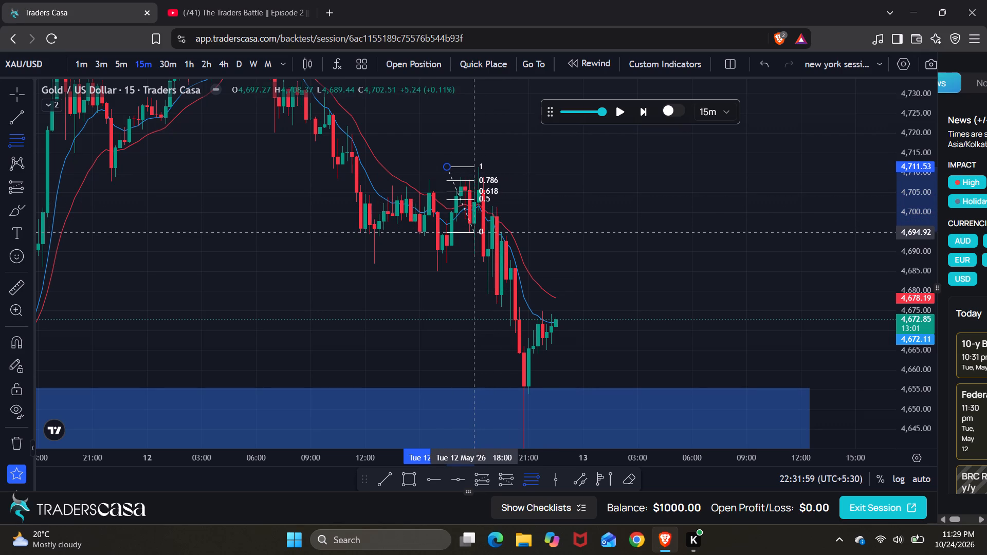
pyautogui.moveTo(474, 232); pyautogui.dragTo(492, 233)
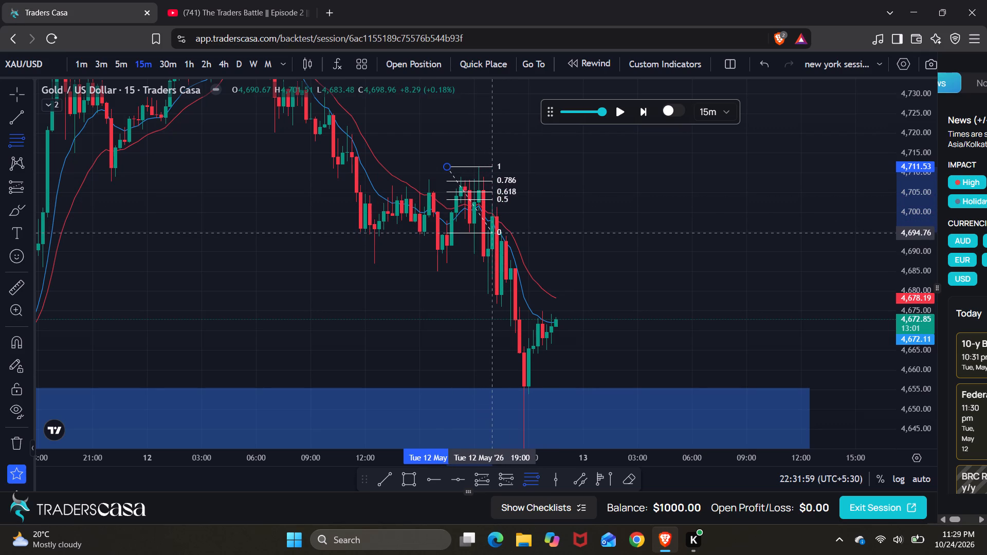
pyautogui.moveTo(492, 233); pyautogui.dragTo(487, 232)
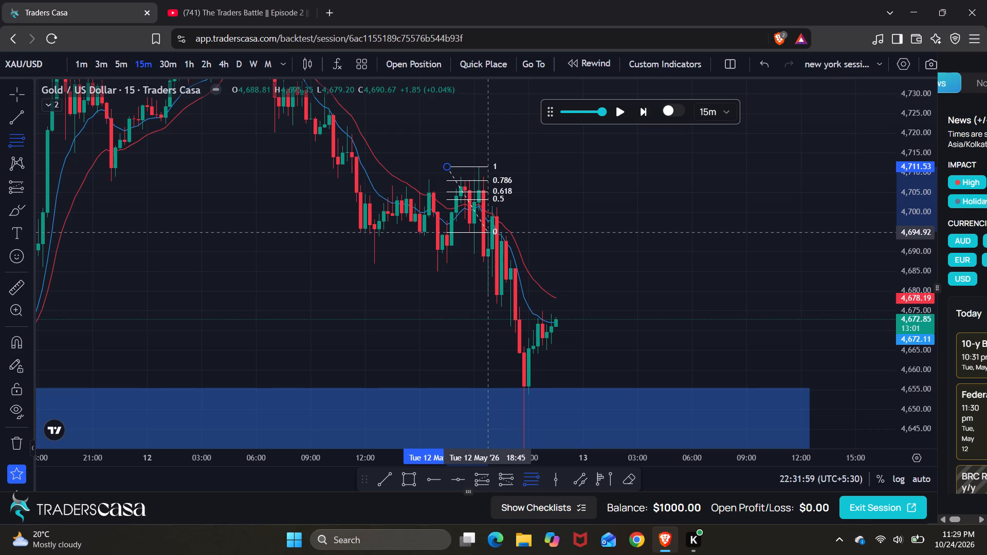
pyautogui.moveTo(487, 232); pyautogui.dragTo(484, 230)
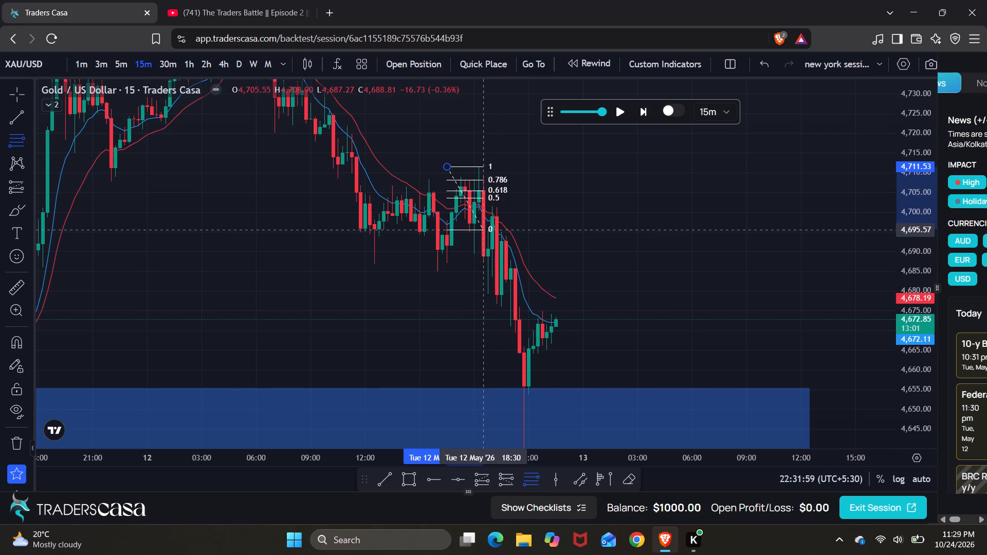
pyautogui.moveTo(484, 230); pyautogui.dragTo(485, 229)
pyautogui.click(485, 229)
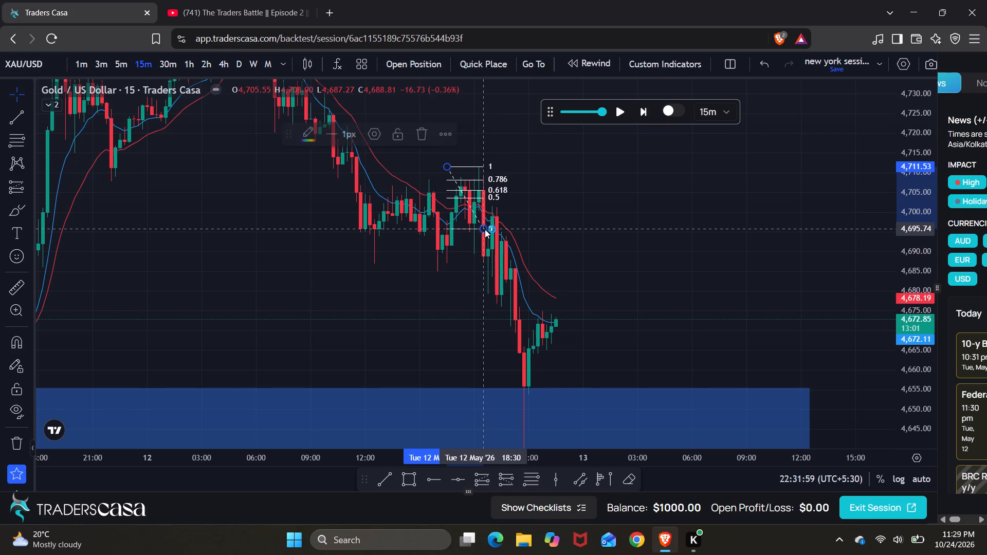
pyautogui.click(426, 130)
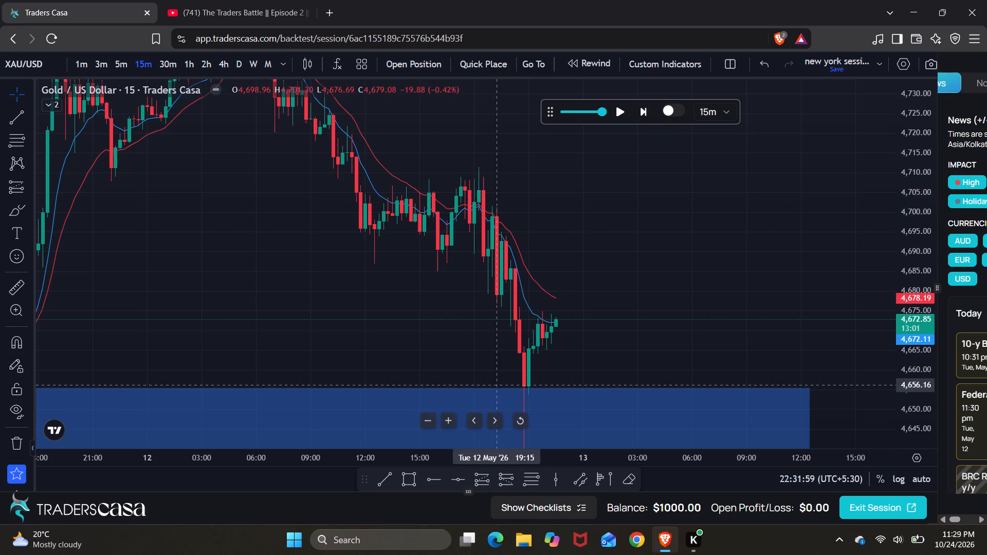
# Draw a Fibonacci retracement from about 4,687 at 15:00 up to about 4,709 at 19:45 on 12 May.
pyautogui.click(524, 472)
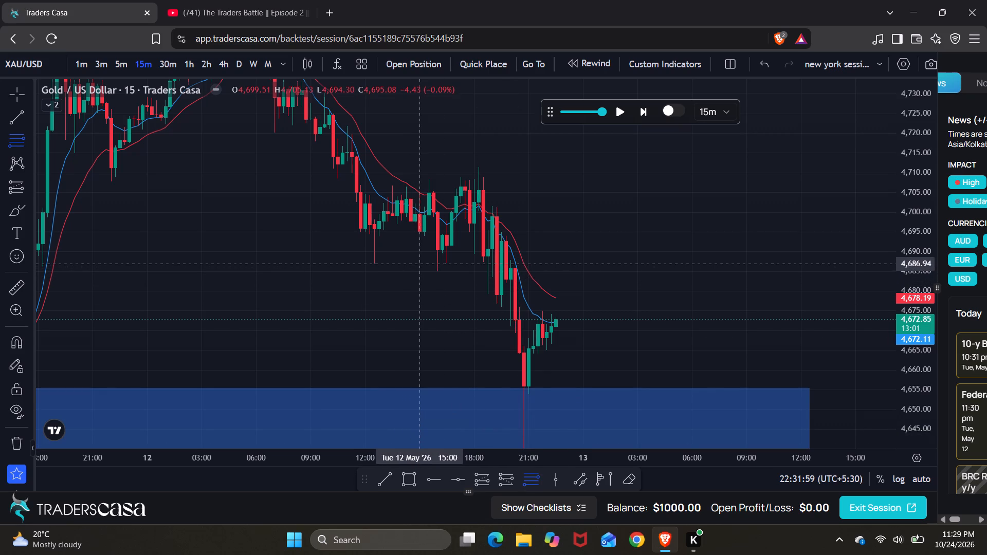
pyautogui.moveTo(418, 264); pyautogui.dragTo(515, 183)
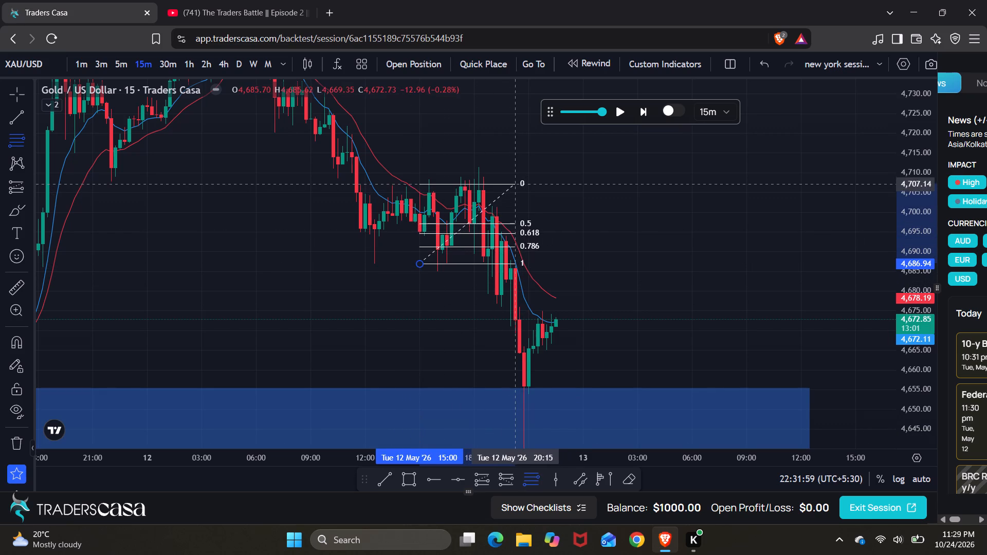
pyautogui.moveTo(515, 183); pyautogui.dragTo(505, 179)
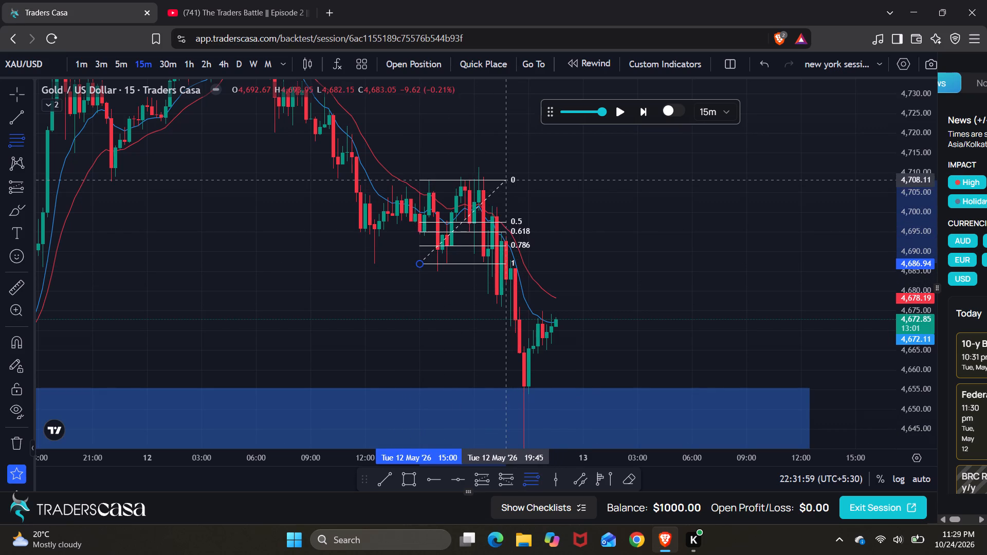
pyautogui.moveTo(505, 179); pyautogui.dragTo(505, 176)
pyautogui.click(505, 176)
# Switch the XAU/USD chart to the 5-minute timeframe, keeping the Fibonacci retracement in view.
pyautogui.moveTo(556, 215); pyautogui.dragTo(561, 245)
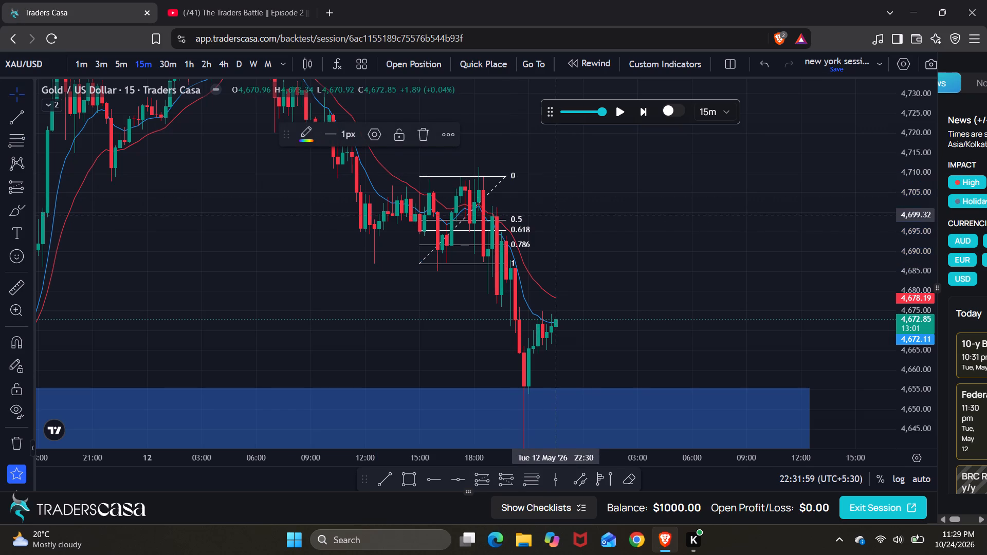
pyautogui.moveTo(561, 245); pyautogui.dragTo(594, 312)
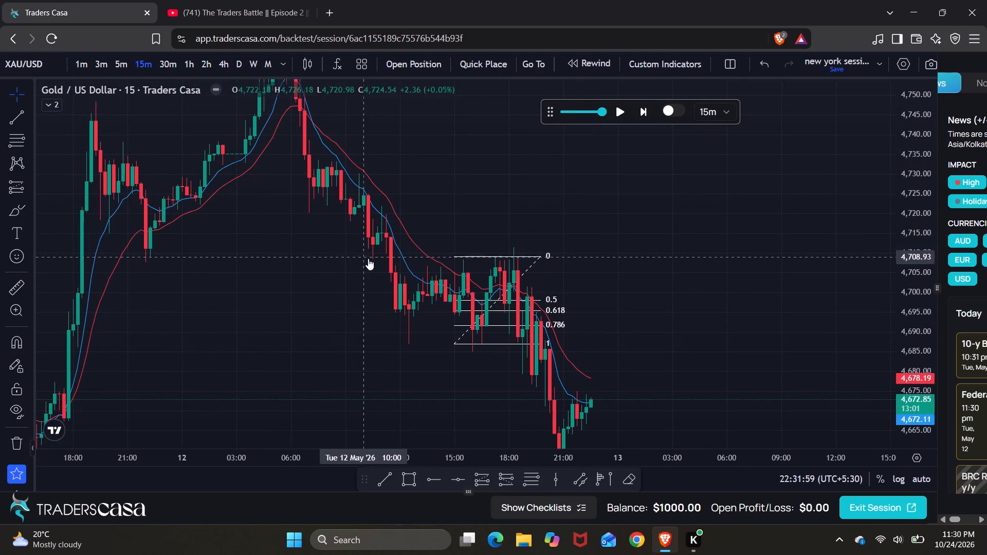
pyautogui.click(125, 65)
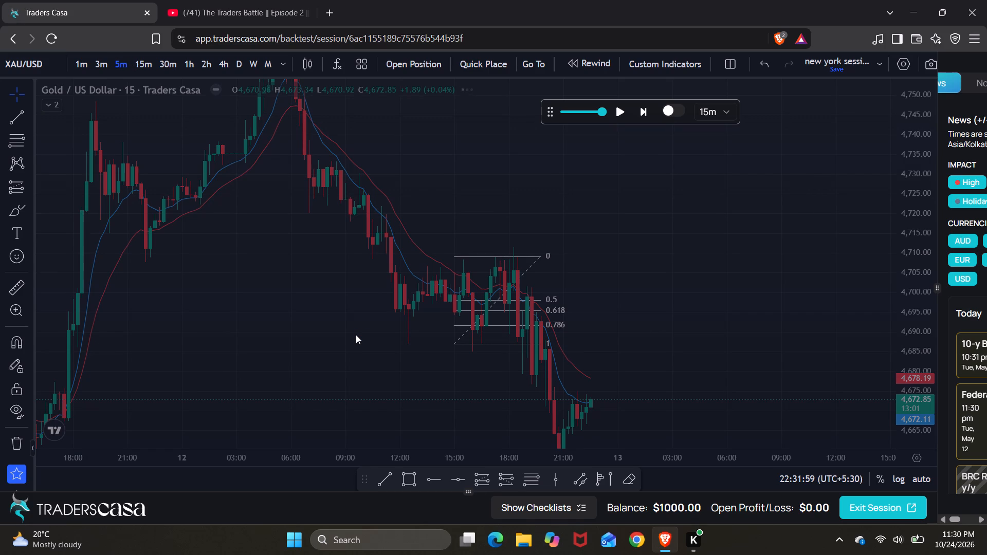
pyautogui.click(725, 292)
pyautogui.click(147, 66)
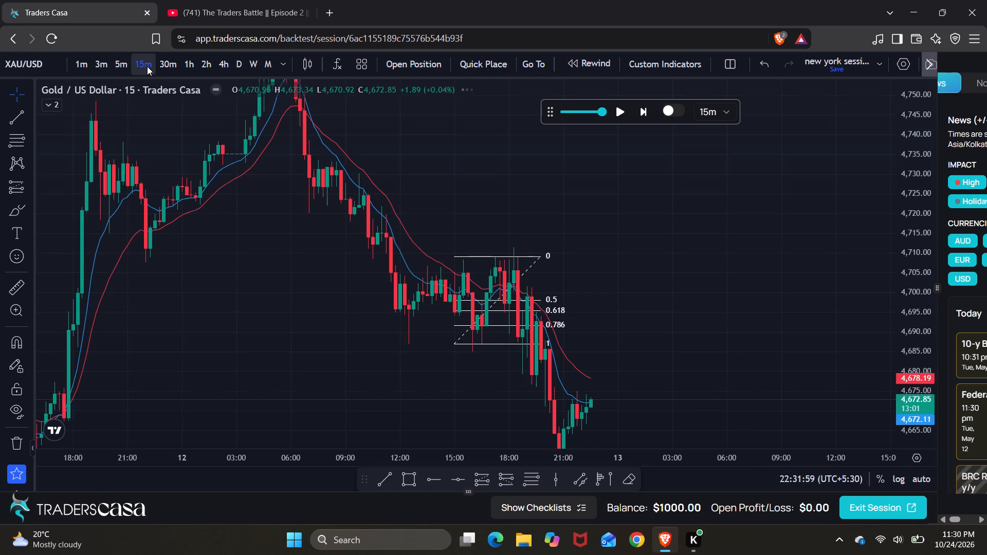
pyautogui.click(107, 60)
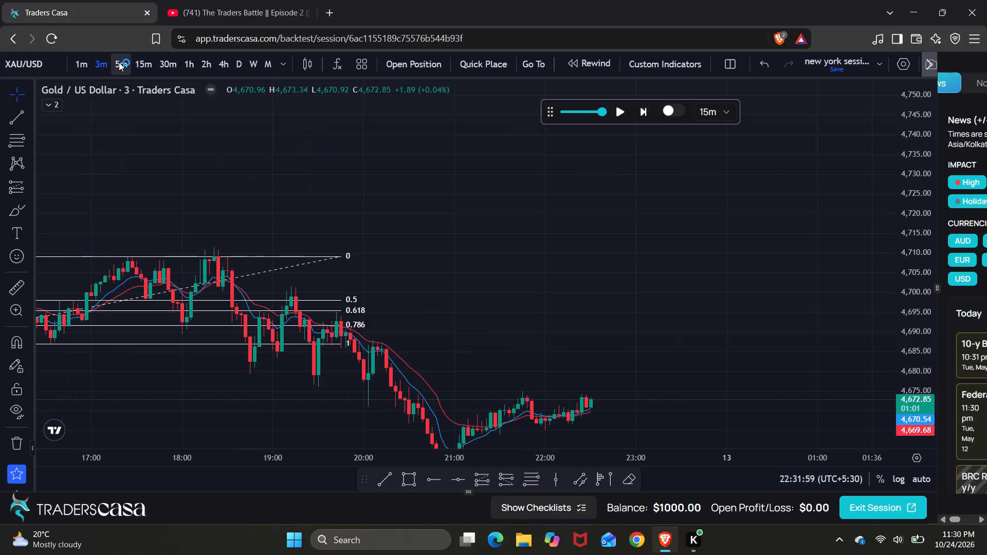
pyautogui.click(119, 62)
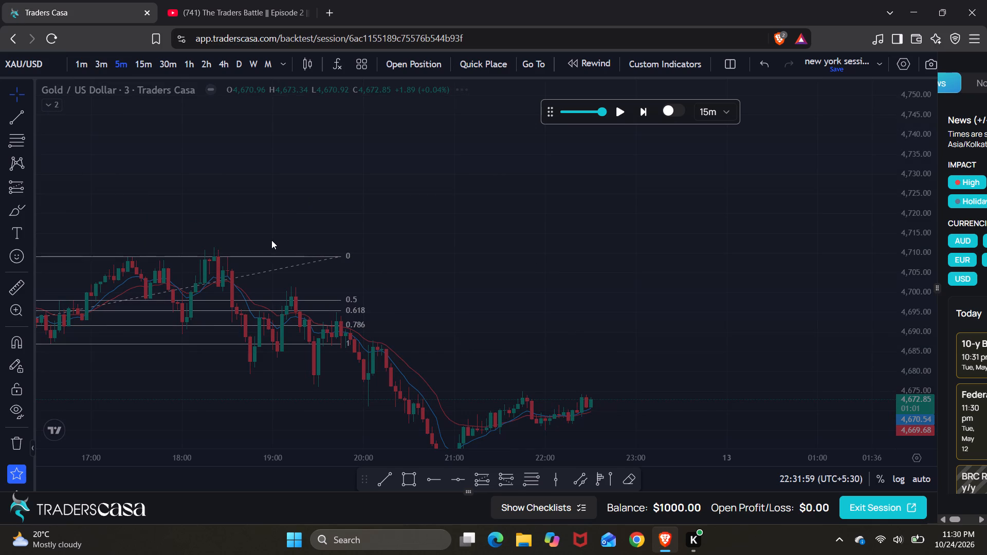
pyautogui.scroll(-5, 272, 241)
pyautogui.click(107, 62)
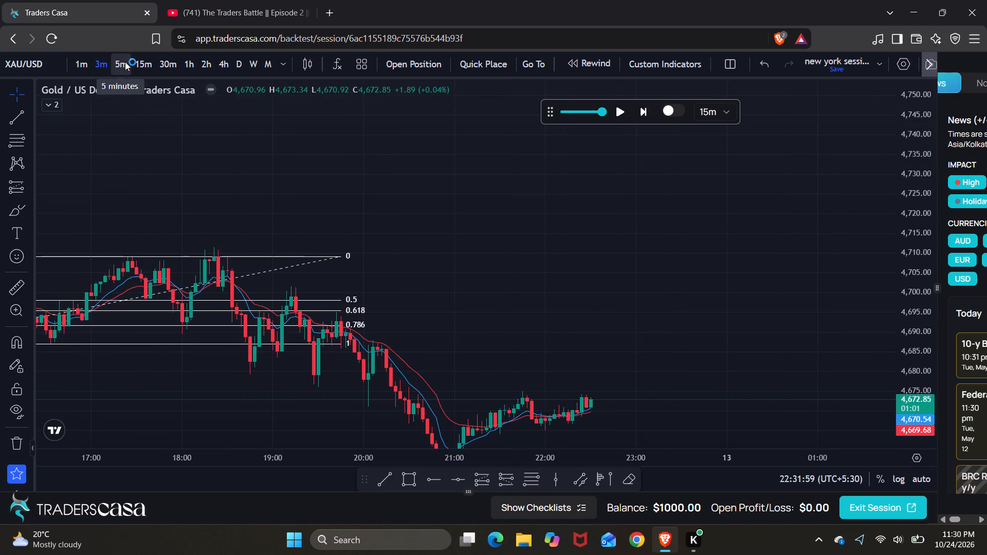
pyautogui.click(125, 62)
pyautogui.scroll(-1, 316, 239)
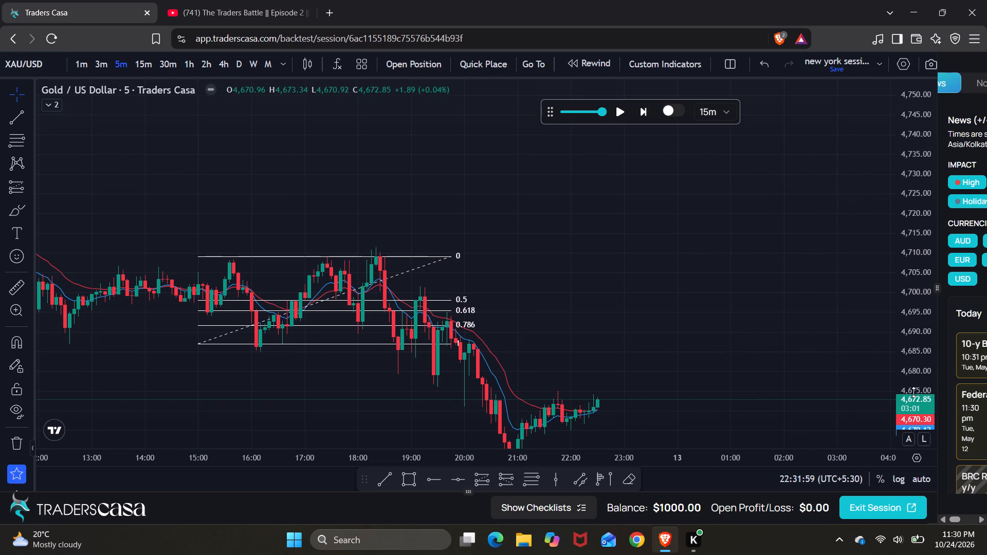
pyautogui.moveTo(913, 392); pyautogui.dragTo(900, 327)
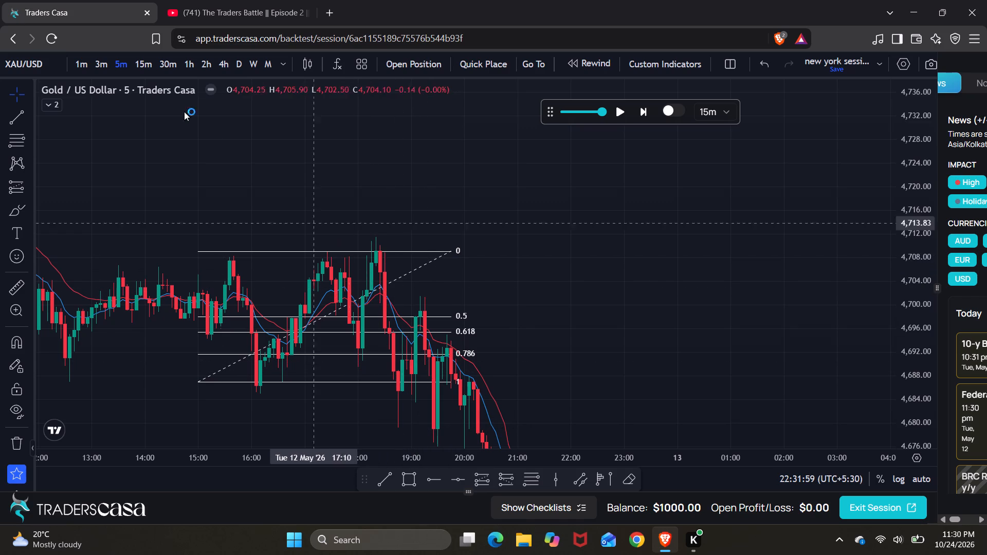
# Switch the XAU/USD chart back to the 15-minute timeframe and examine the 12 May decline between the upper and lower blue zones.
pyautogui.click(140, 64)
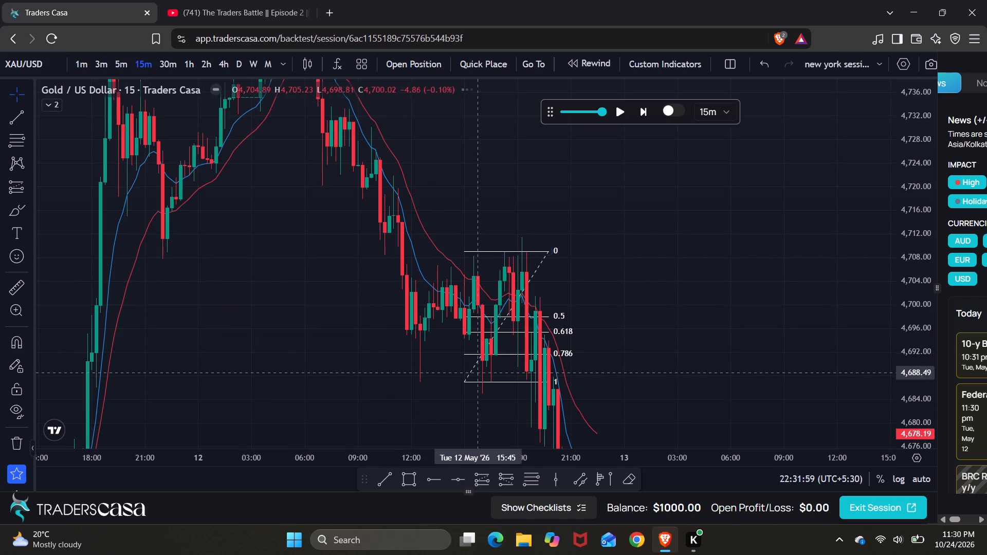
pyautogui.scroll(3, 479, 374)
pyautogui.moveTo(902, 174); pyautogui.dragTo(912, 282)
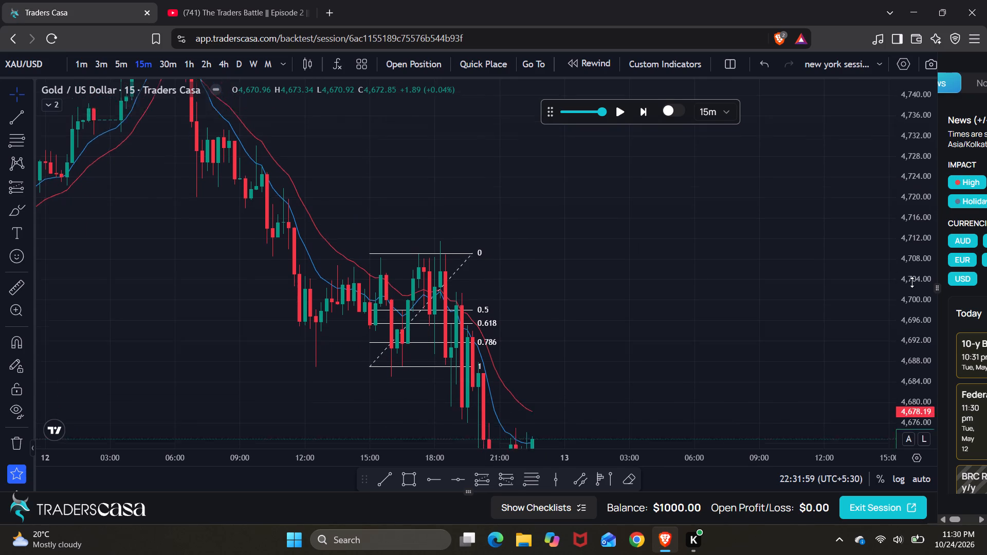
pyautogui.moveTo(912, 282); pyautogui.dragTo(904, 310)
pyautogui.scroll(-1, 720, 314)
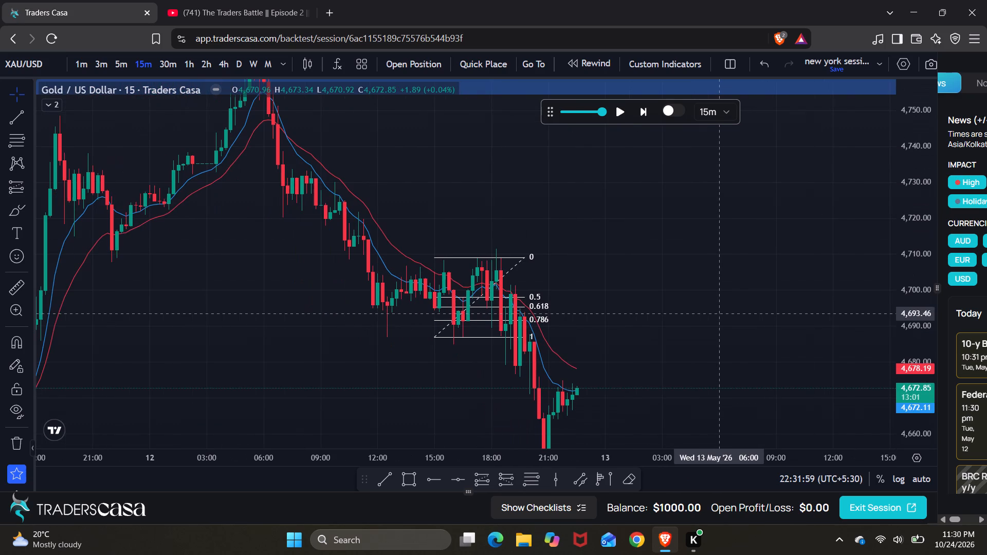
pyautogui.scroll(-1, 720, 314)
pyautogui.hscroll(1, 735, 345)
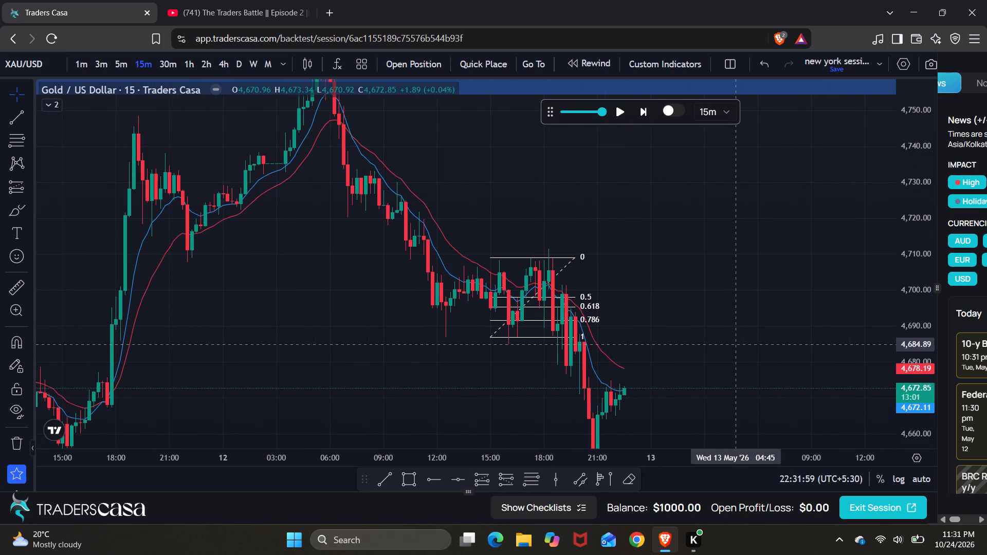
pyautogui.moveTo(735, 345); pyautogui.dragTo(758, 436)
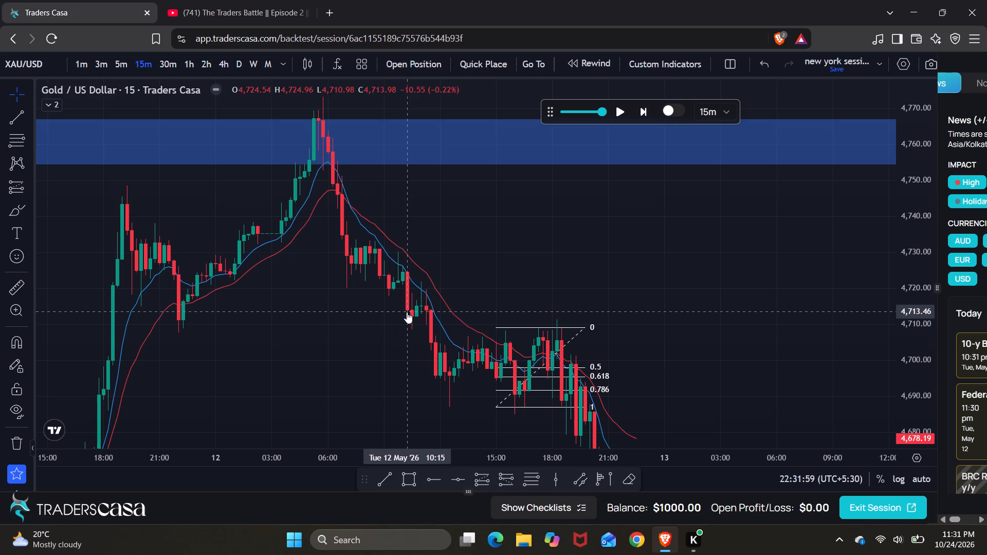
pyautogui.moveTo(479, 362); pyautogui.dragTo(360, 216)
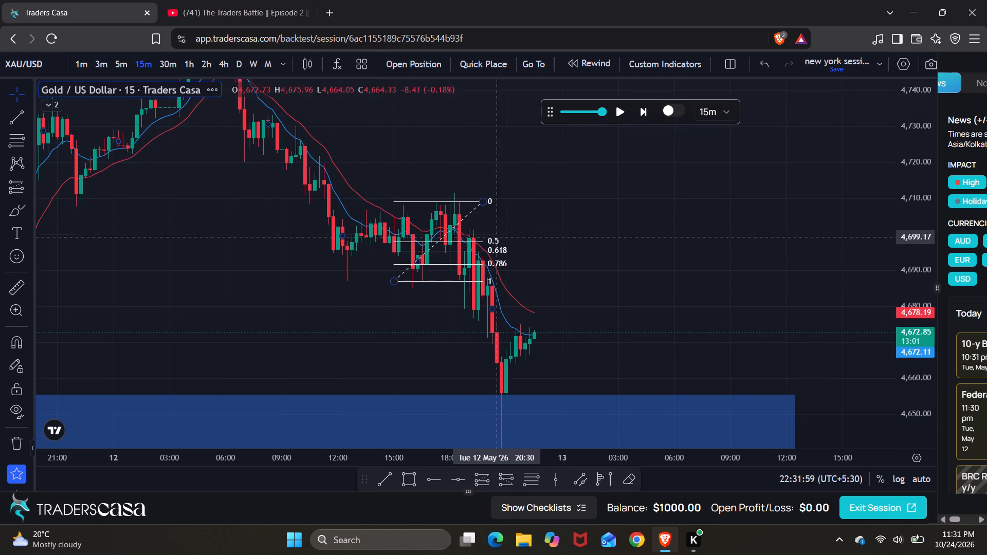
# Delete the Fibonacci retracement spanning 15:00 to 19:45 on 12 May, and dismiss the Lenovo Vantage notification.
pyautogui.click(474, 201)
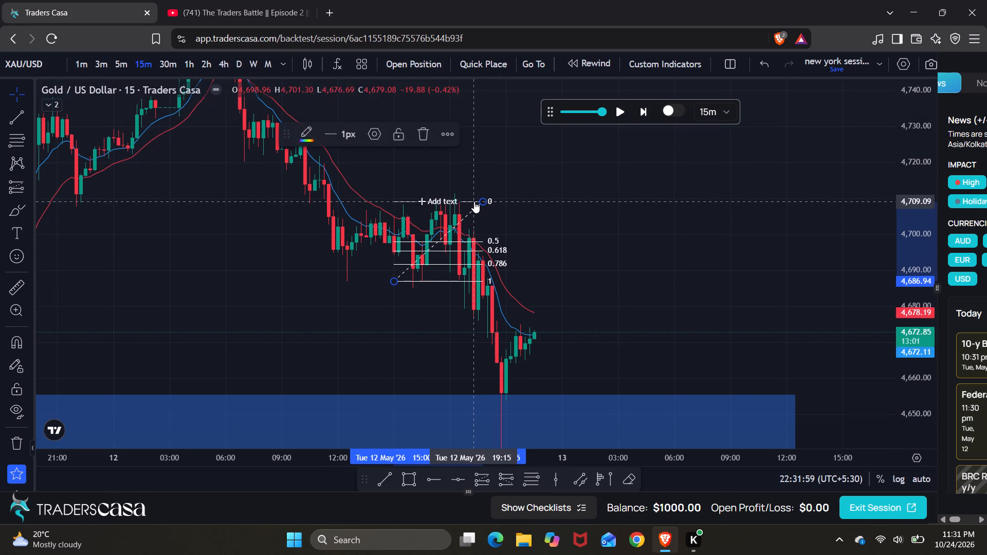
pyautogui.click(424, 138)
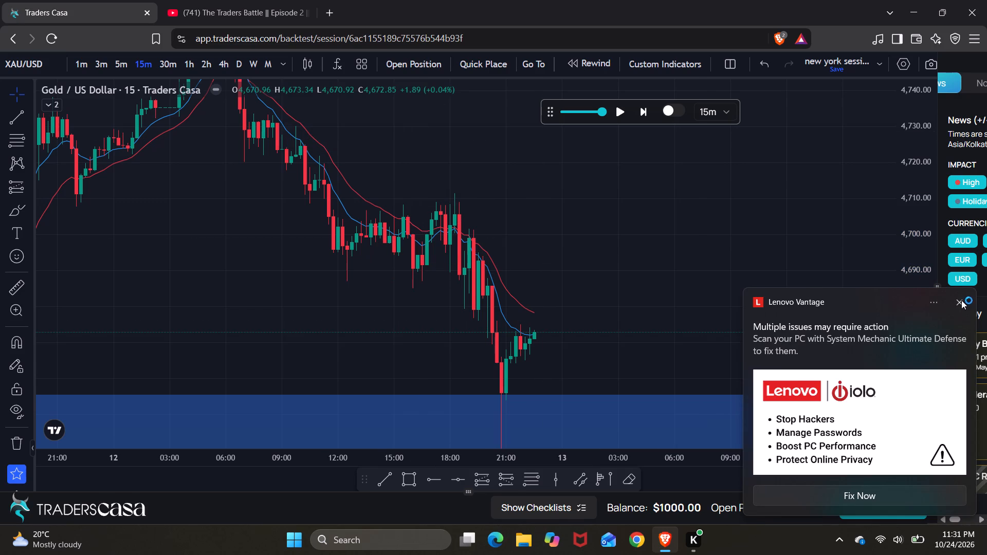
pyautogui.click(961, 300)
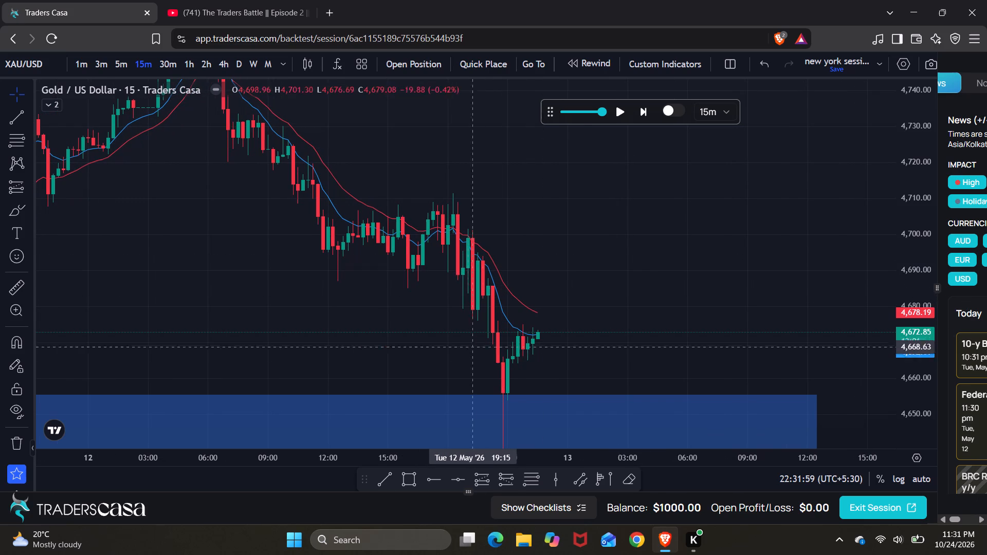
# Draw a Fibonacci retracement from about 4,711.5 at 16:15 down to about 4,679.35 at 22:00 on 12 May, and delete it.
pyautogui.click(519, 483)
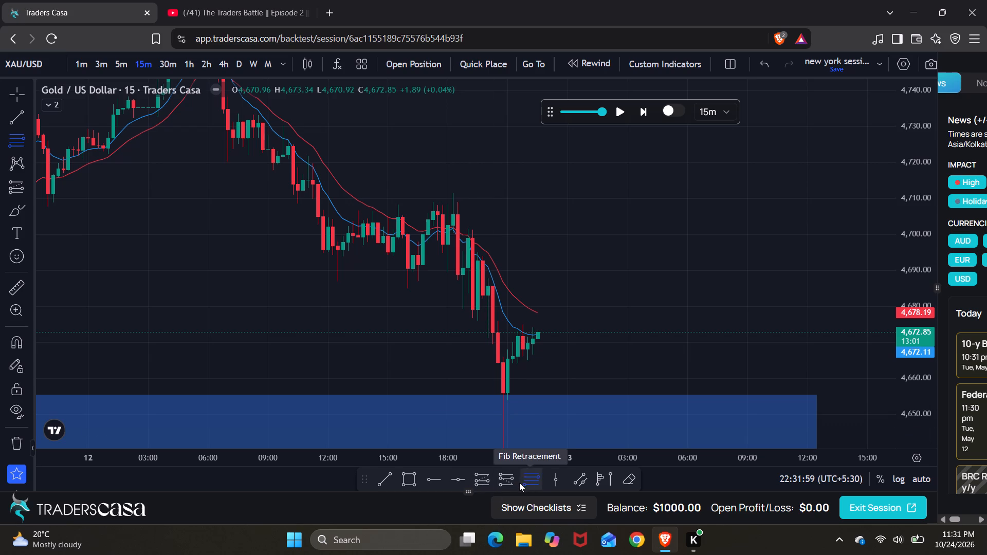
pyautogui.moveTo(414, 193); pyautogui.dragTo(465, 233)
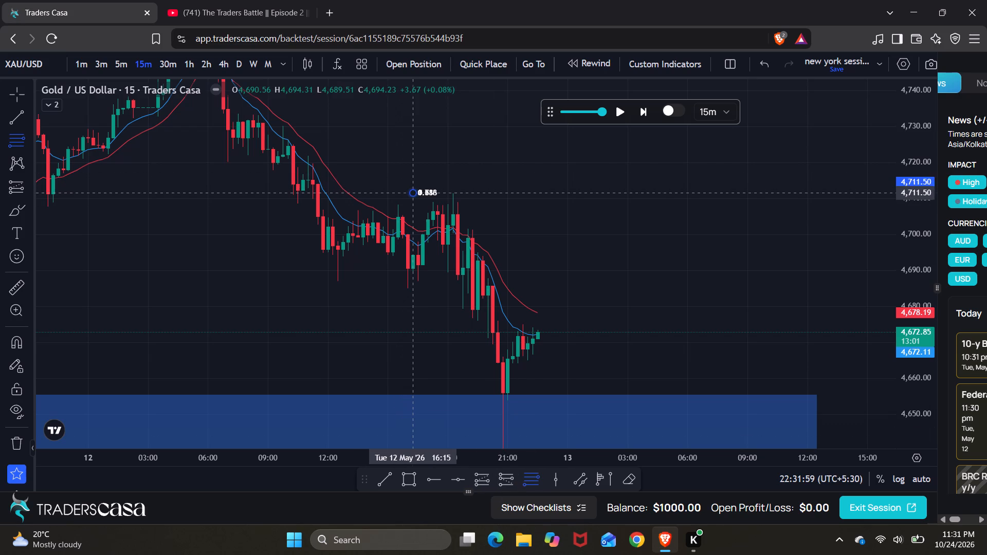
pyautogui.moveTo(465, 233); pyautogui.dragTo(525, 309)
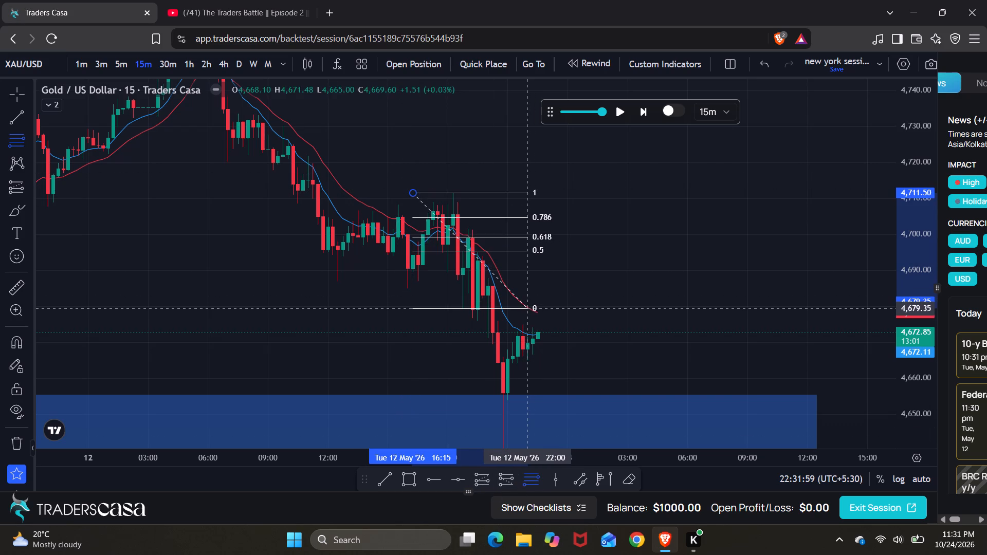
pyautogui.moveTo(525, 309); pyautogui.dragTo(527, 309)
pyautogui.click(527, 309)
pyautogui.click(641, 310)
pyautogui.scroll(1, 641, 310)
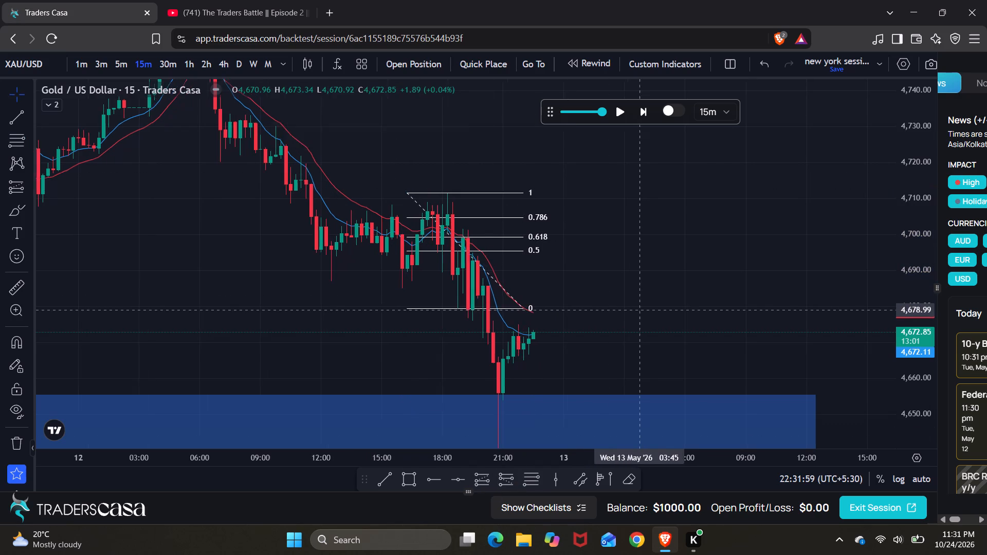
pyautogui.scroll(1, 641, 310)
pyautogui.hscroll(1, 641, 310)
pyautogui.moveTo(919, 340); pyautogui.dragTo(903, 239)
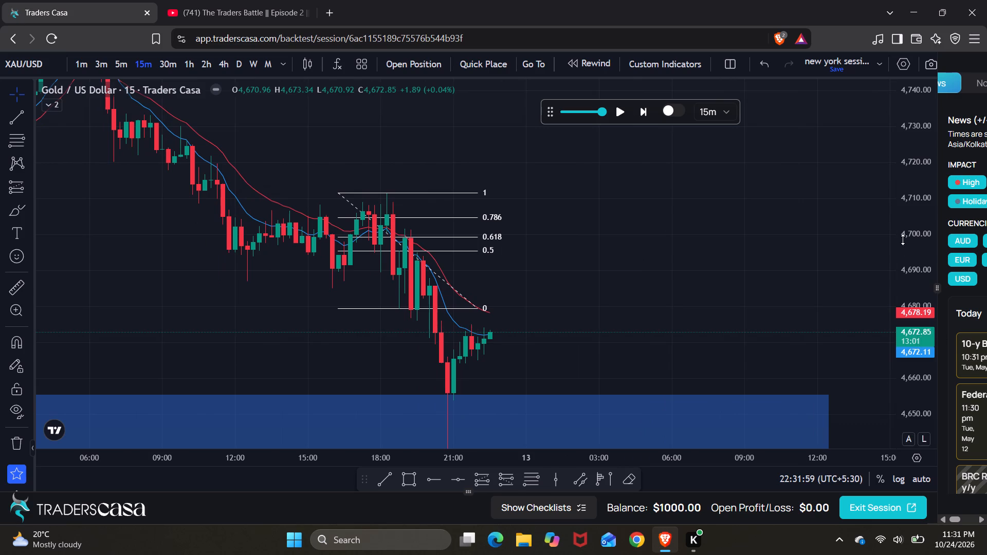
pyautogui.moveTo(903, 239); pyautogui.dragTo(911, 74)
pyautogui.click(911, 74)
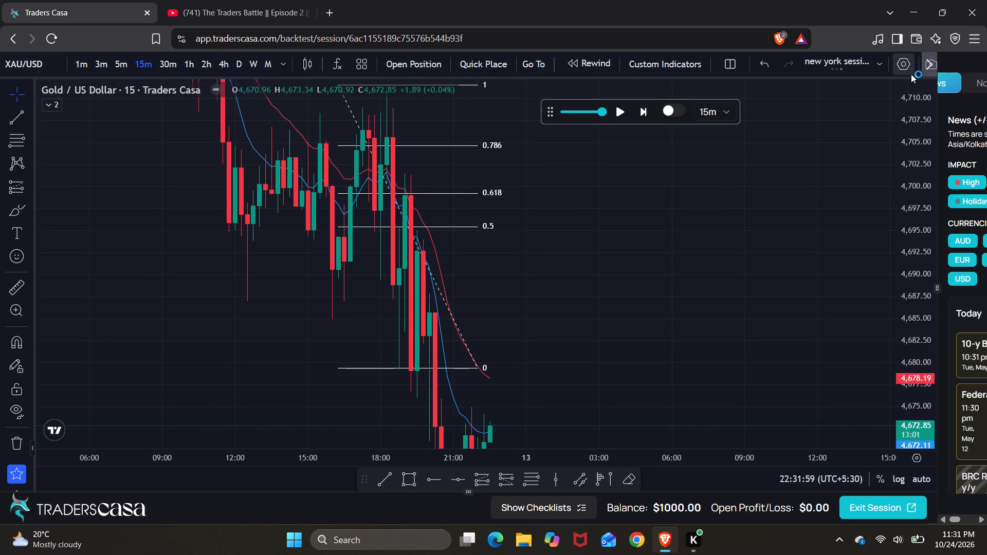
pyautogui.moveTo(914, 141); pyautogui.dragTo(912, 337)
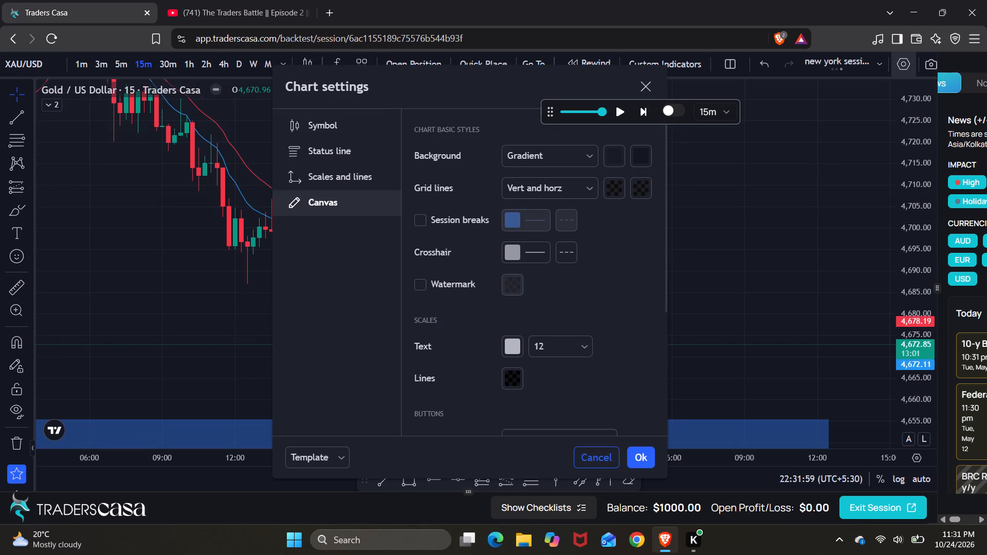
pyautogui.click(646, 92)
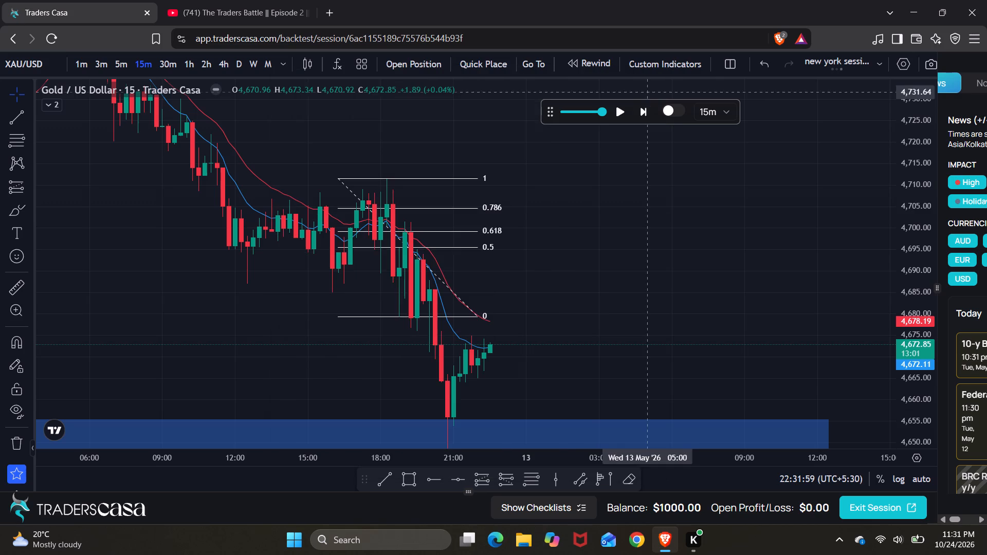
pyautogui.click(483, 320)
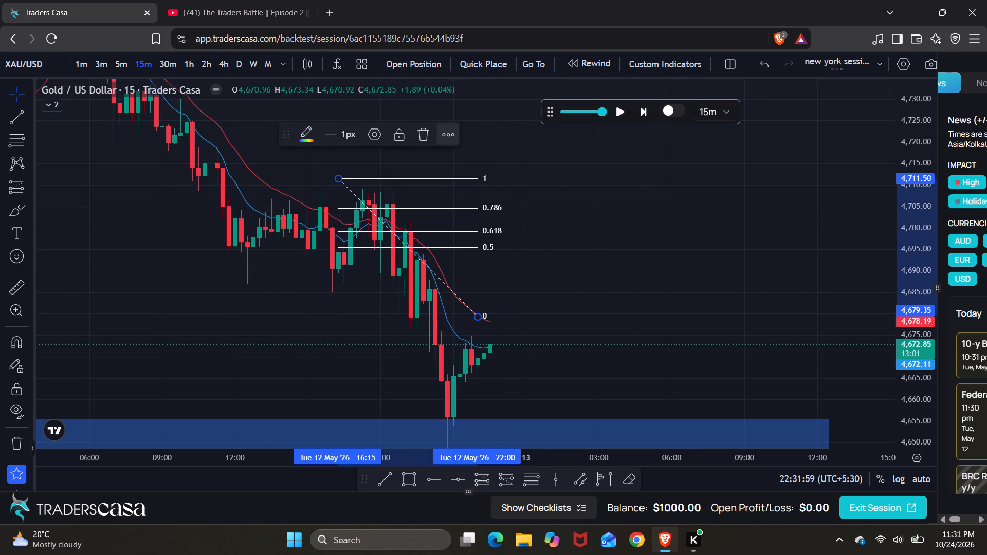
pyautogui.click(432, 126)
# Play the replay forward from 22:30 on 12 May and pause it at about 09:15 on 13 May.
pyautogui.moveTo(557, 401); pyautogui.dragTo(488, 332)
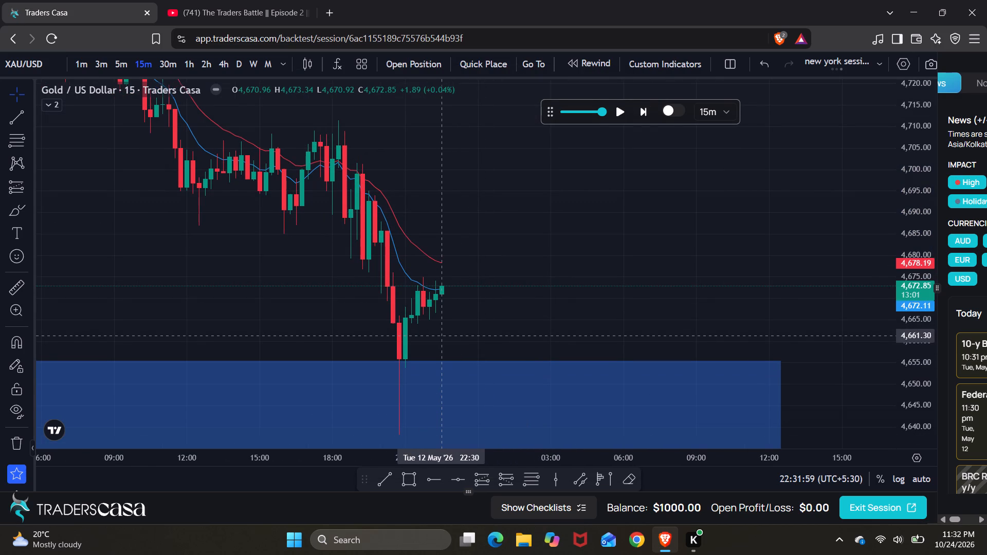
pyautogui.press('.')
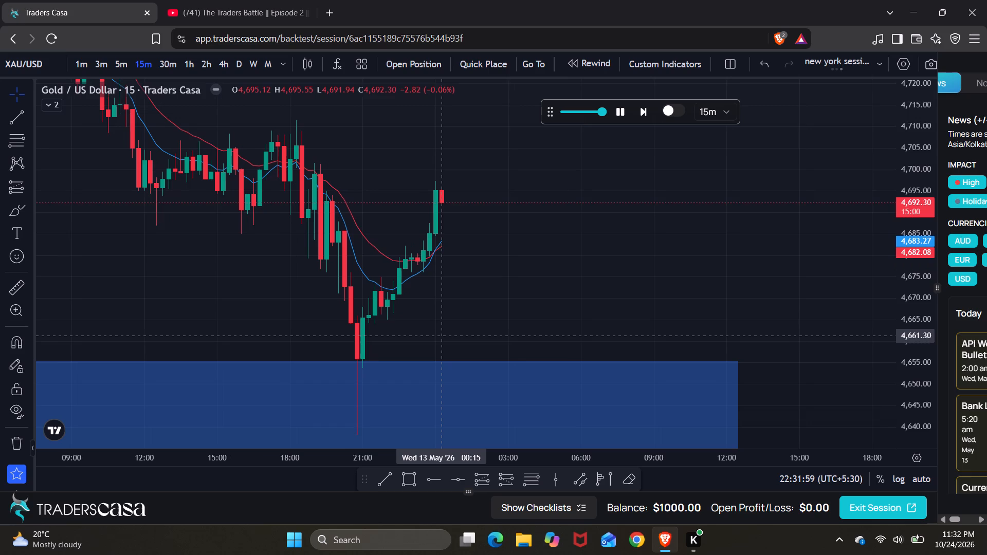
pyautogui.write('..')
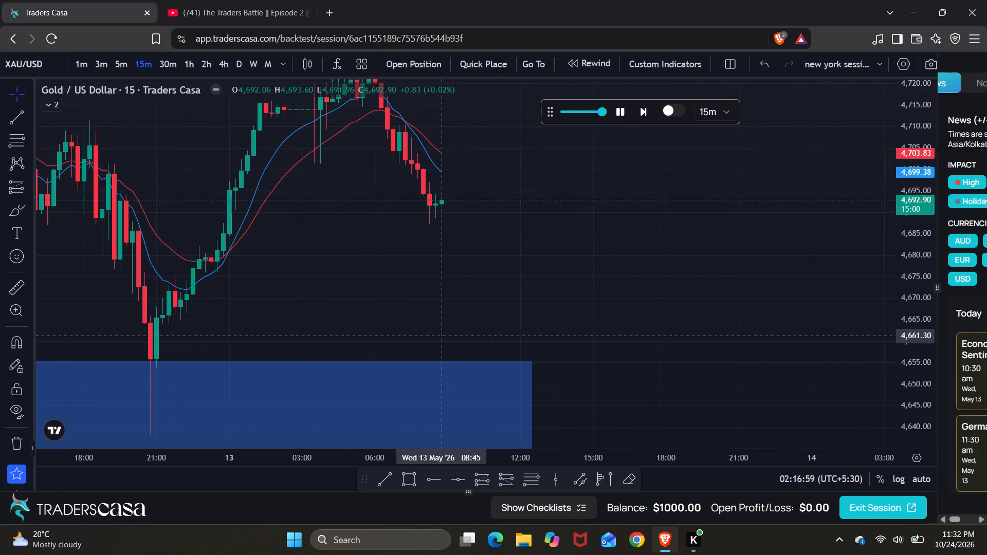
pyautogui.press('.')
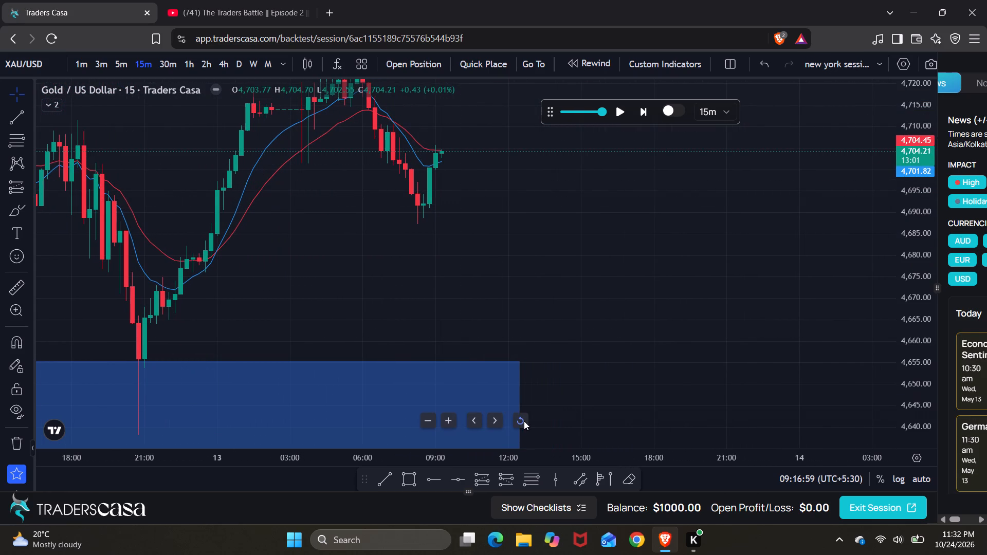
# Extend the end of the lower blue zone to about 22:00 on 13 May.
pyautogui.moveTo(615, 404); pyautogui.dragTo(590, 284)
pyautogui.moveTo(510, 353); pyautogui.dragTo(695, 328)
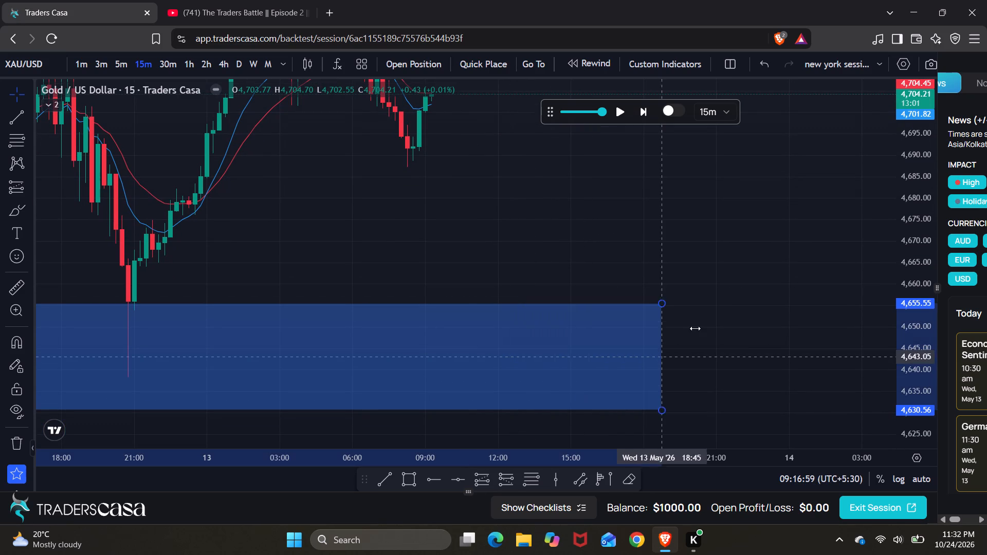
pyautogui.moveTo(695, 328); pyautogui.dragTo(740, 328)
# Switch the XAU/USD chart to the 1-hour timeframe with both blue zones and the recent swings in view.
pyautogui.moveTo(923, 166); pyautogui.dragTo(912, 344)
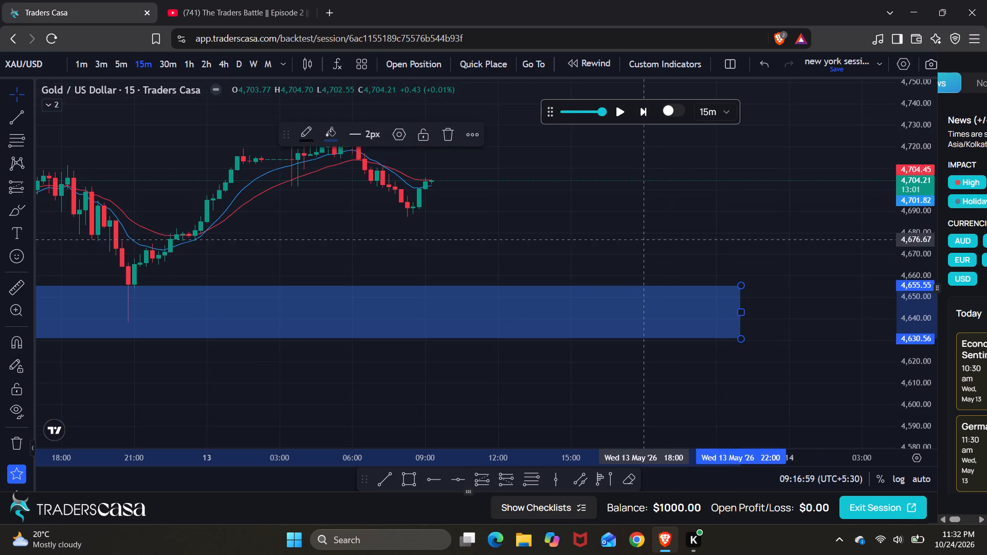
pyautogui.moveTo(635, 233); pyautogui.dragTo(661, 348)
pyautogui.scroll(-9, 661, 348)
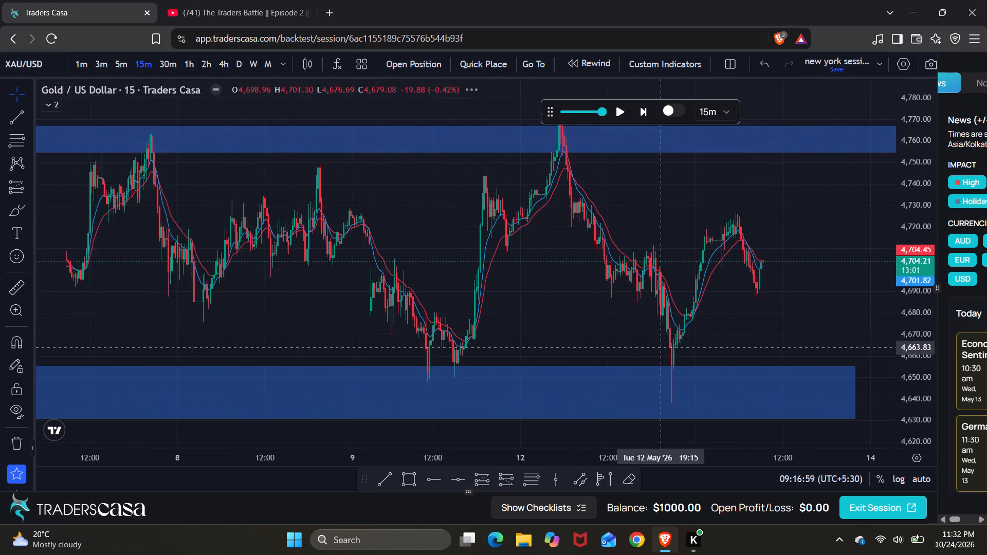
pyautogui.click(195, 63)
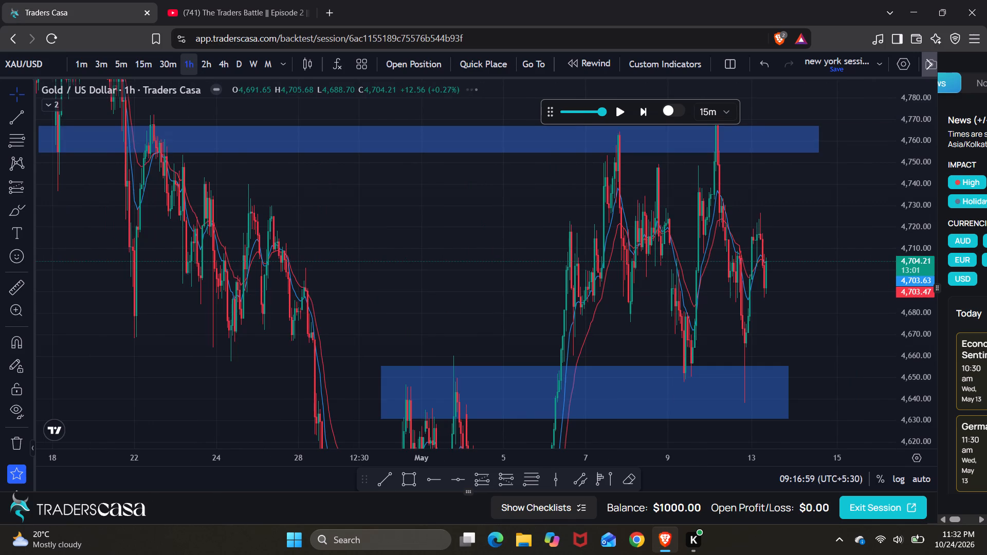
pyautogui.scroll(10, 584, 338)
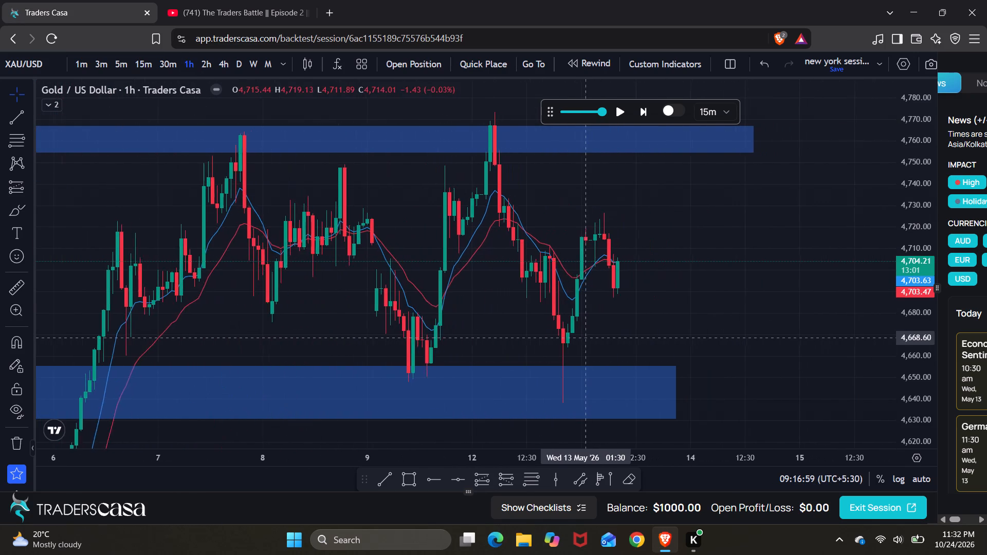
pyautogui.scroll(1, 584, 338)
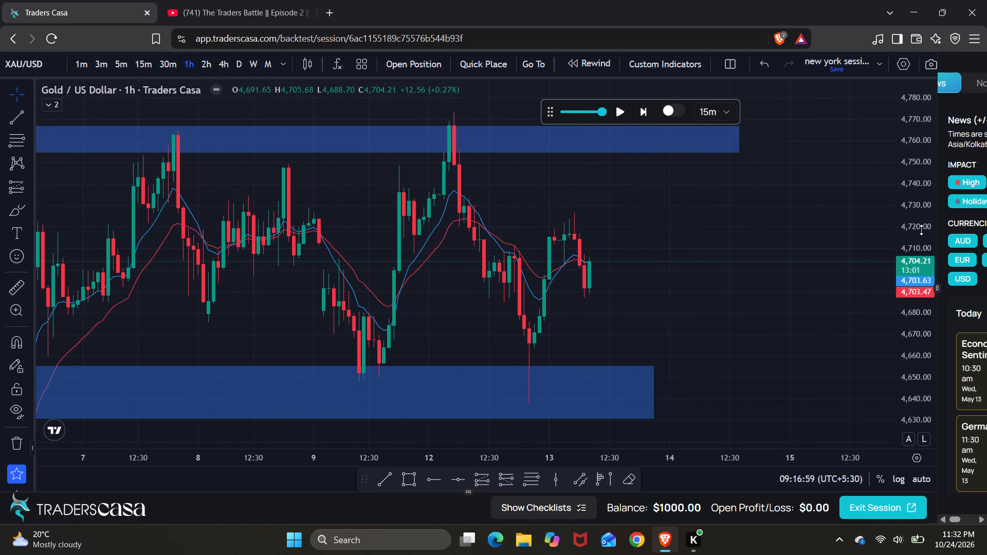
# Extend the upper blue zone to about 06:30 on 15 May and the lower blue zone to about 21:30 on 15 May.
pyautogui.moveTo(921, 230); pyautogui.dragTo(923, 297)
pyautogui.scroll(-2, 750, 287)
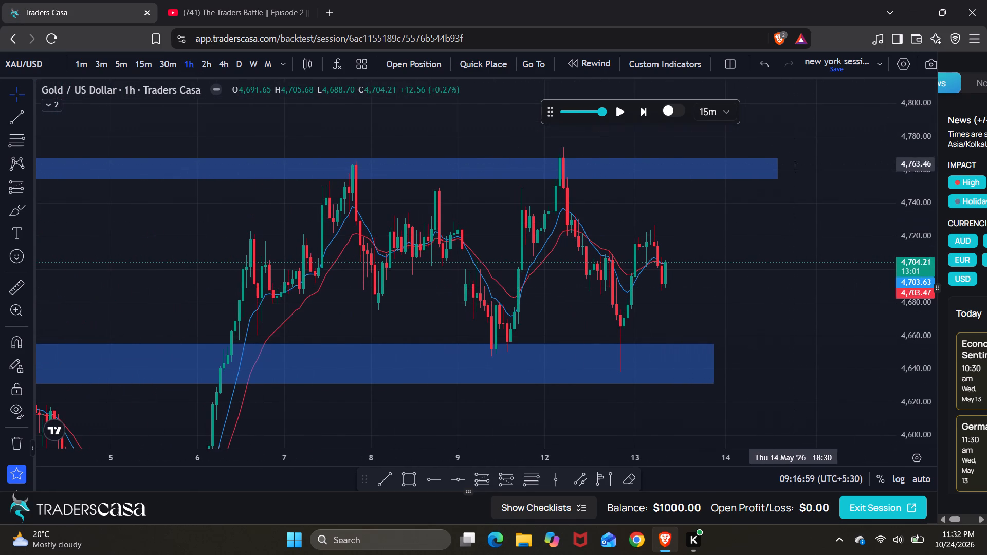
pyautogui.moveTo(779, 168); pyautogui.dragTo(838, 167)
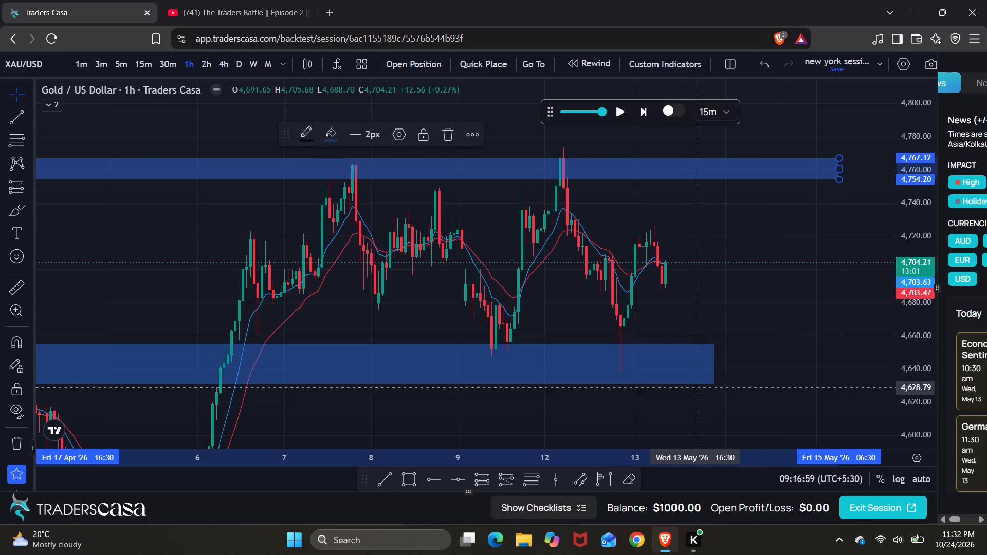
pyautogui.moveTo(716, 367); pyautogui.dragTo(984, 358)
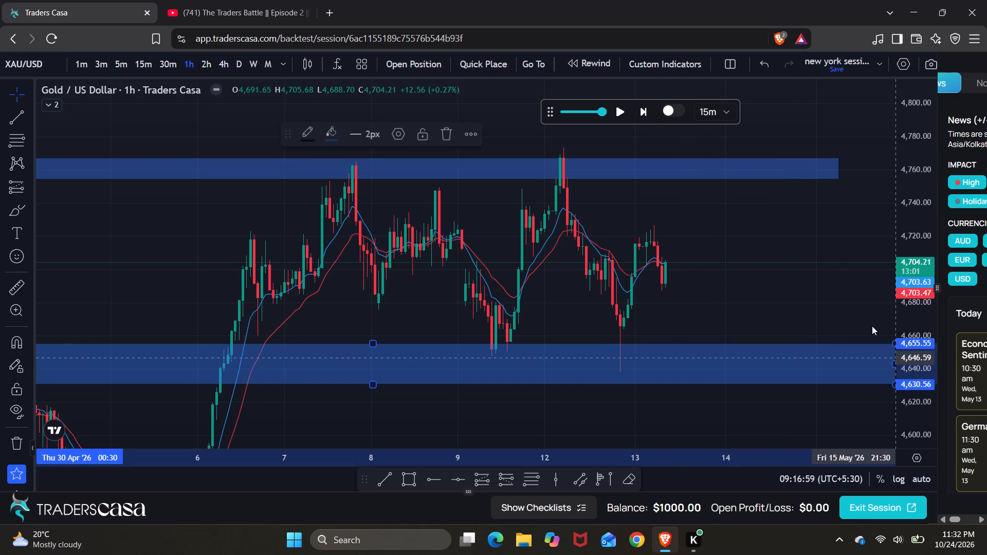
# Return the chart to the 15-minute timeframe, focused on the price swings of 12 and 13 May.
pyautogui.scroll(2, 773, 271)
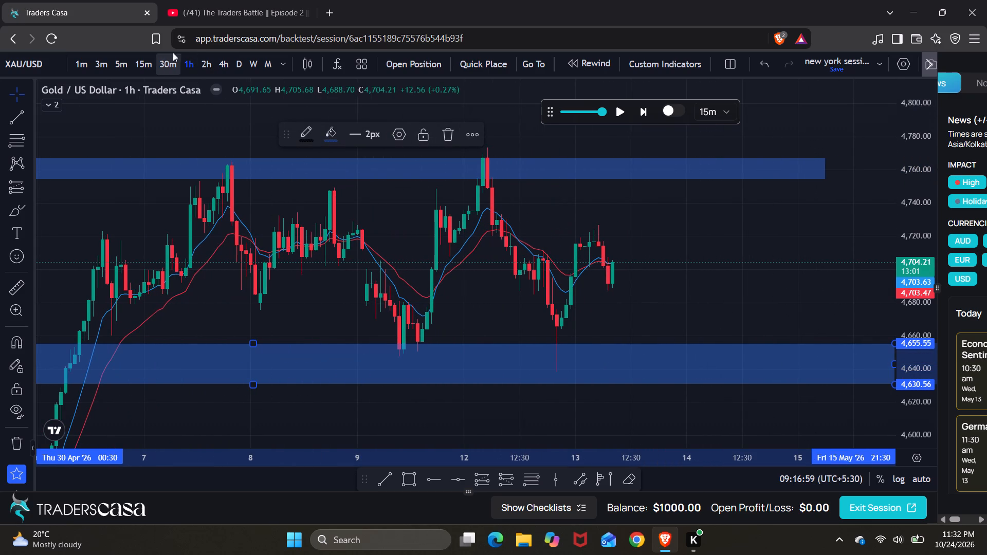
pyautogui.click(148, 62)
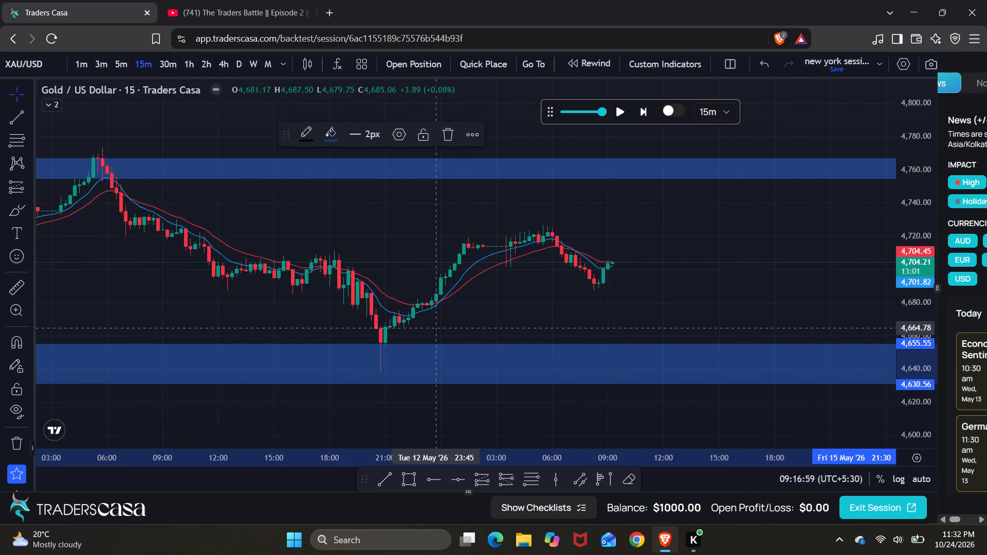
pyautogui.moveTo(915, 384); pyautogui.dragTo(887, 151)
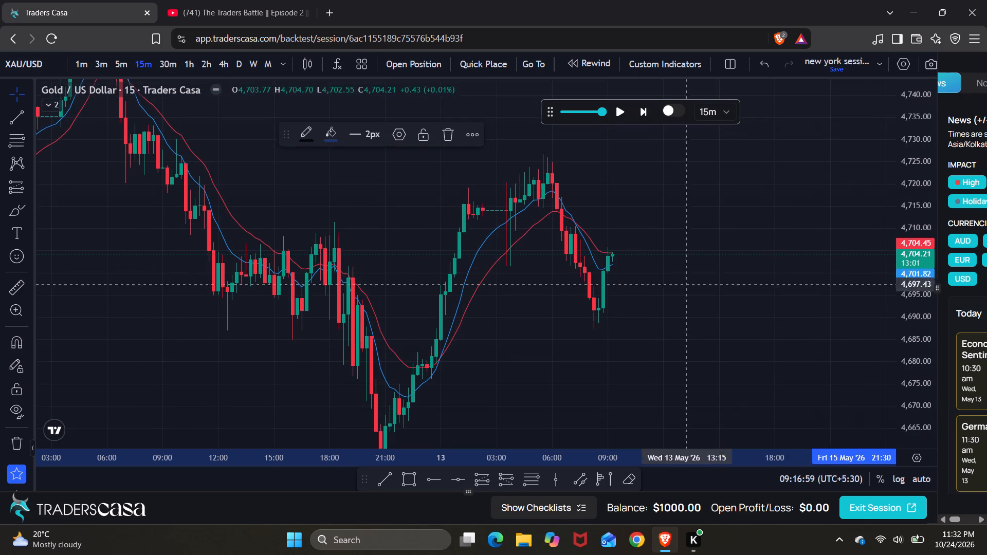
# Advance the XAU/USD 15-minute replay by one candle to about 09:31 on 13 May.
pyautogui.scroll(1, 659, 300)
pyautogui.press('0')
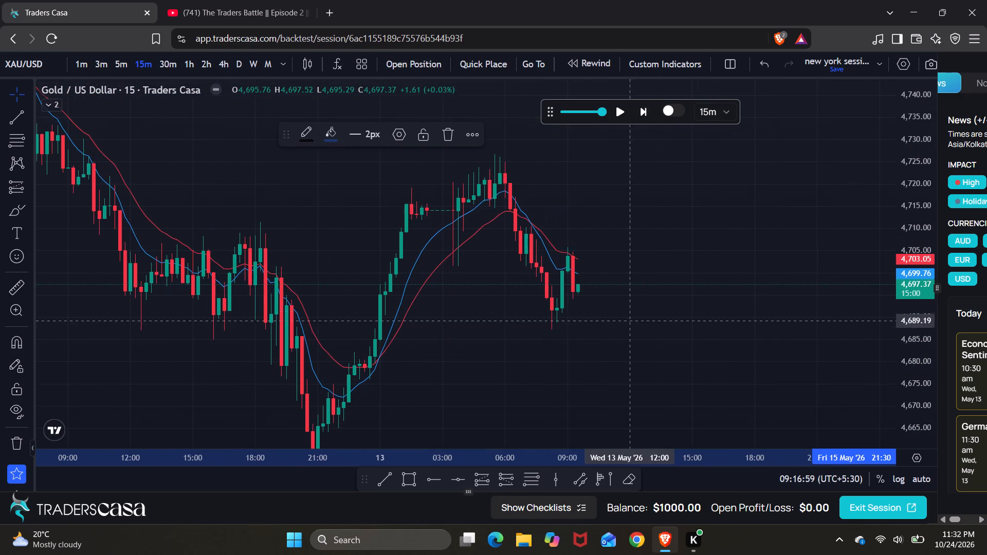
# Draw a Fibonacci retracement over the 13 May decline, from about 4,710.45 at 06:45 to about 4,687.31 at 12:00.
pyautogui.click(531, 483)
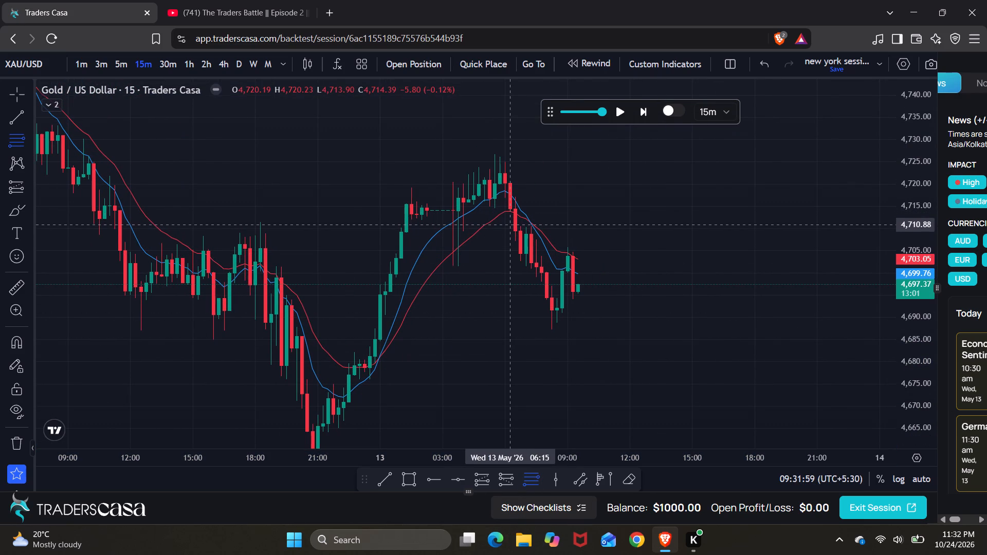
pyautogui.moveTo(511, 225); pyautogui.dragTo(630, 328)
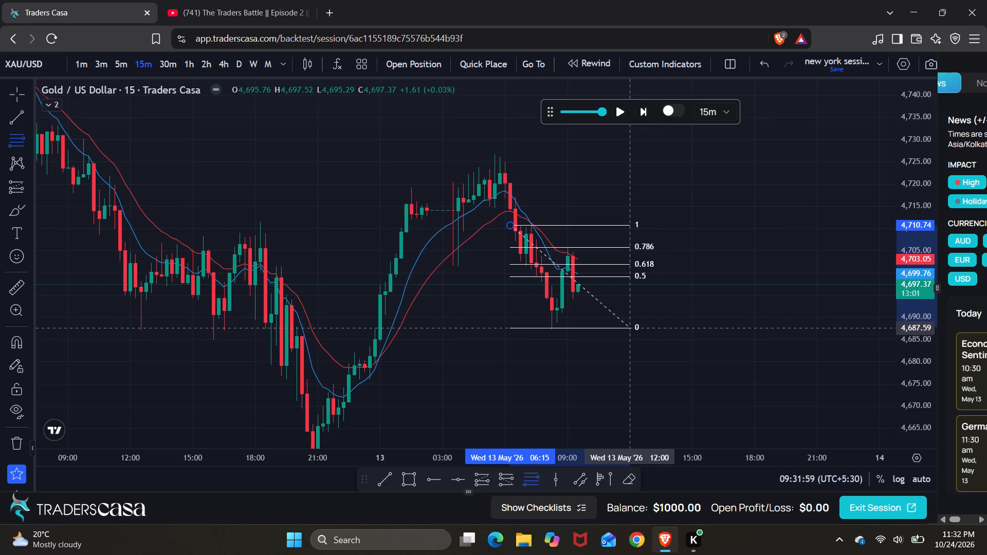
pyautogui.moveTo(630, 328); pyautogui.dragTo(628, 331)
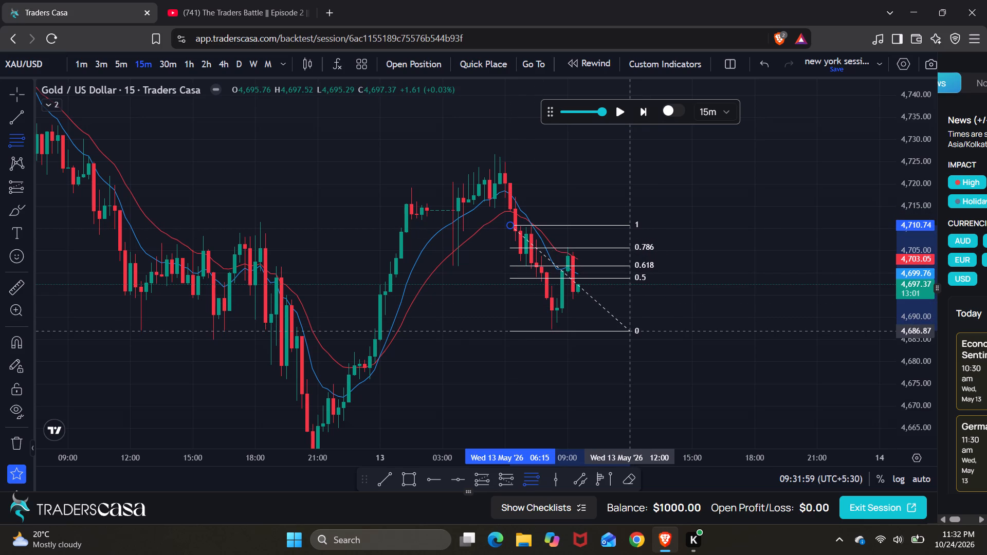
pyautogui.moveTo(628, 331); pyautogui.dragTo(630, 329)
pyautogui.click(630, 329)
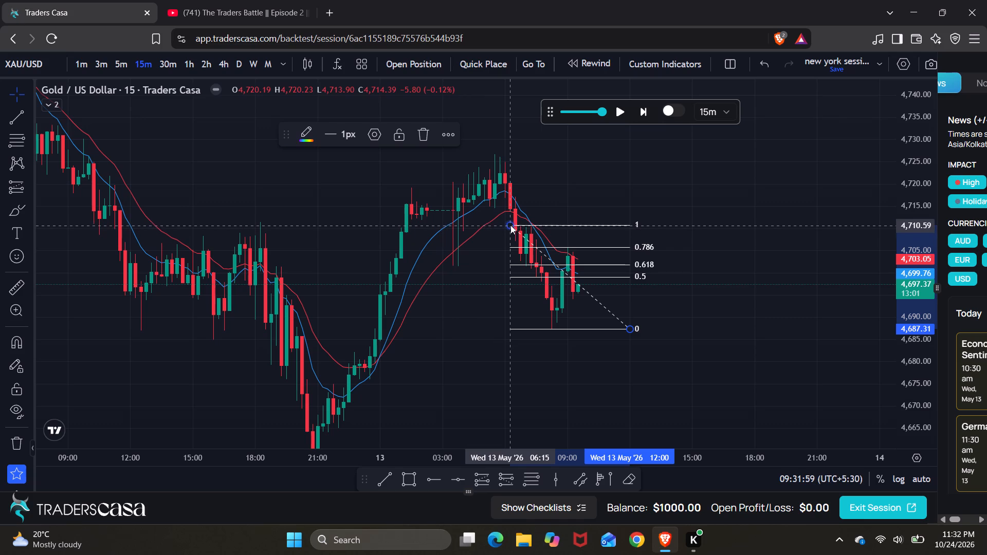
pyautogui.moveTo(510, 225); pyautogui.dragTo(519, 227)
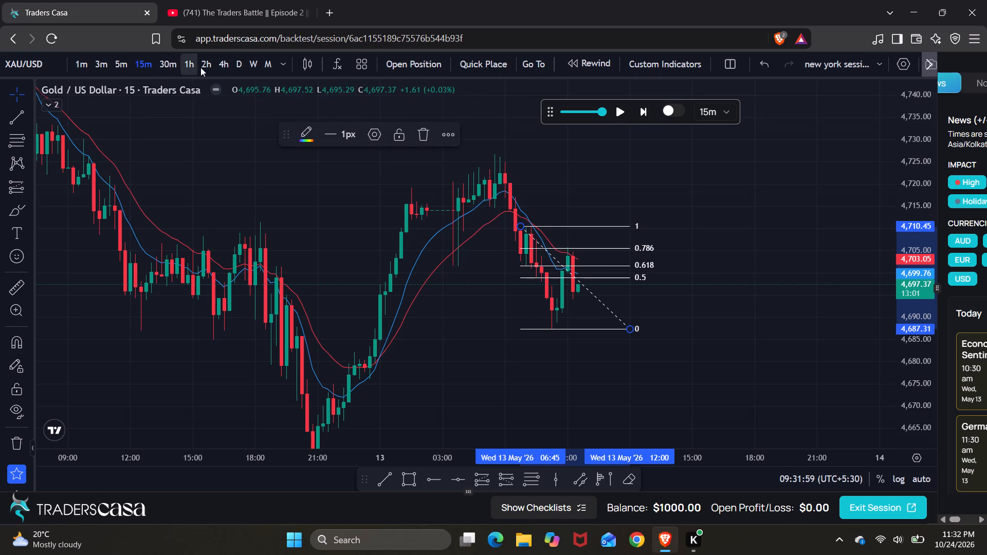
# Examine the daily chart with the price scale compressed to show the blue zones around the current price.
pyautogui.click(242, 62)
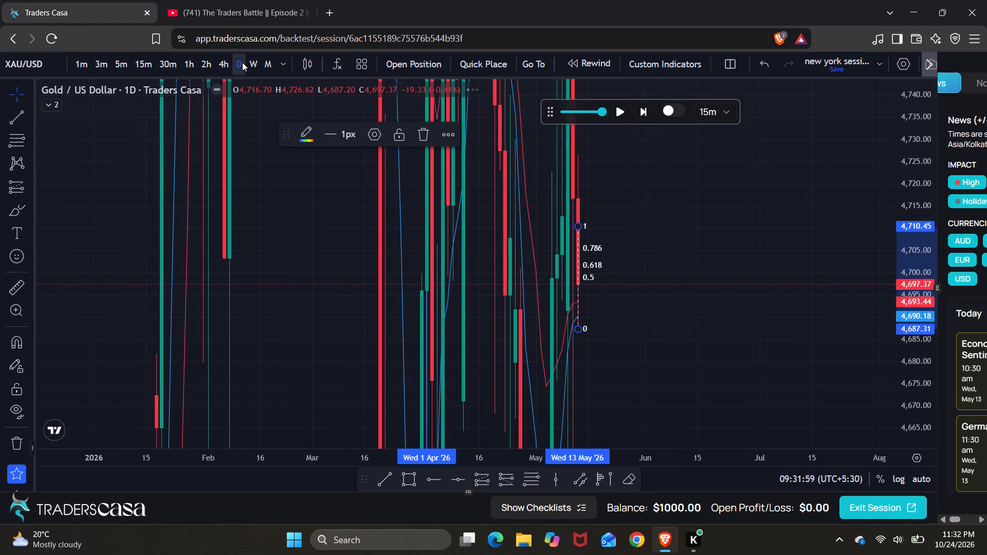
pyautogui.moveTo(701, 351); pyautogui.dragTo(703, 202)
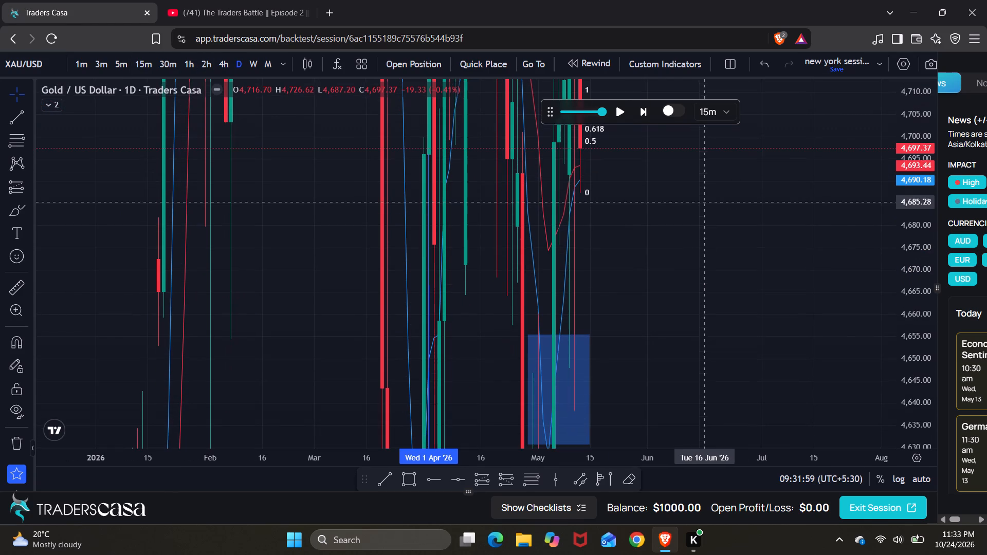
pyautogui.moveTo(913, 166); pyautogui.dragTo(924, 468)
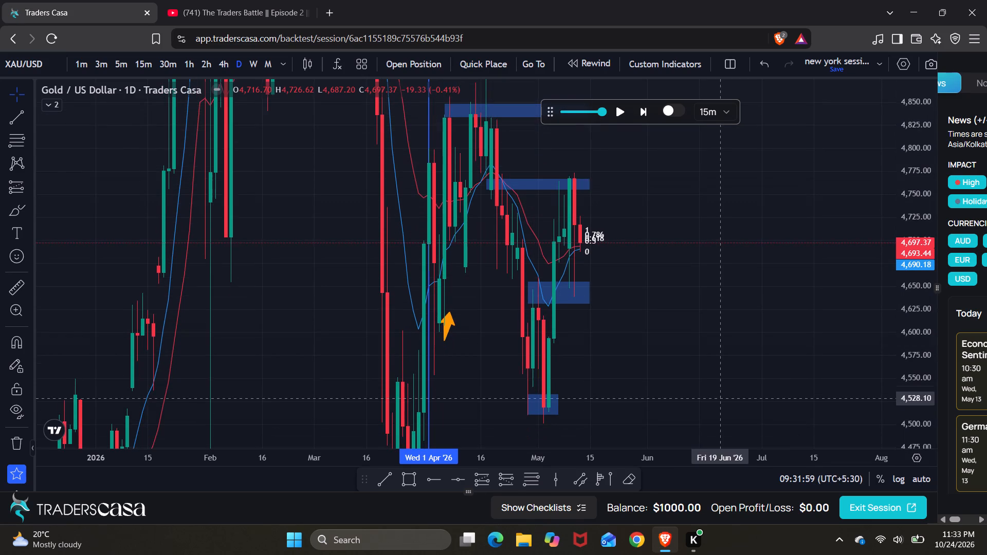
pyautogui.scroll(1, 712, 393)
# Switch to the 5-minute timeframe, framed on the Fibonacci retracement, and advance the replay six steps to about 11:01 on 13 May.
pyautogui.click(145, 57)
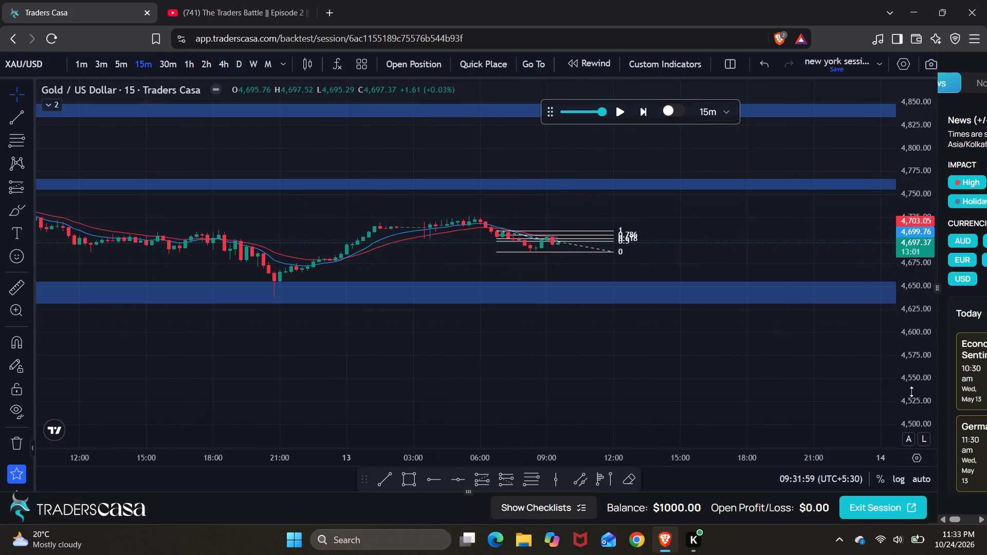
pyautogui.moveTo(911, 392); pyautogui.dragTo(855, 29)
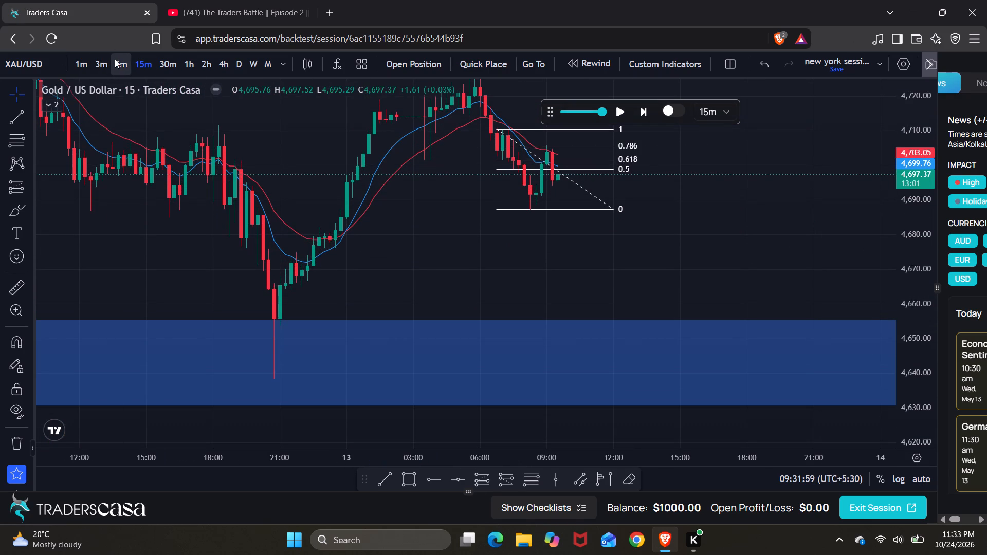
pyautogui.click(116, 61)
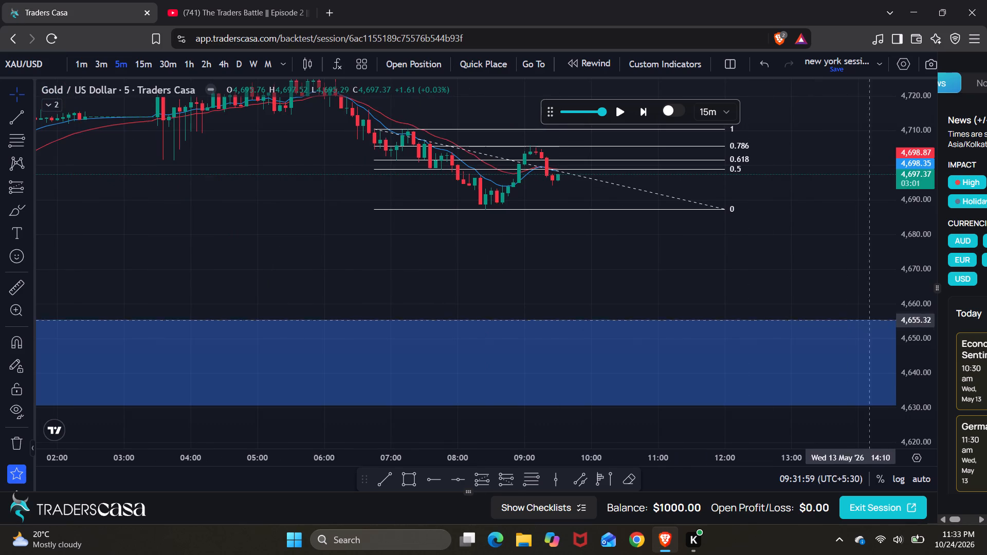
pyautogui.moveTo(920, 334); pyautogui.dragTo(850, 99)
pyautogui.moveTo(851, 162); pyautogui.dragTo(831, 216)
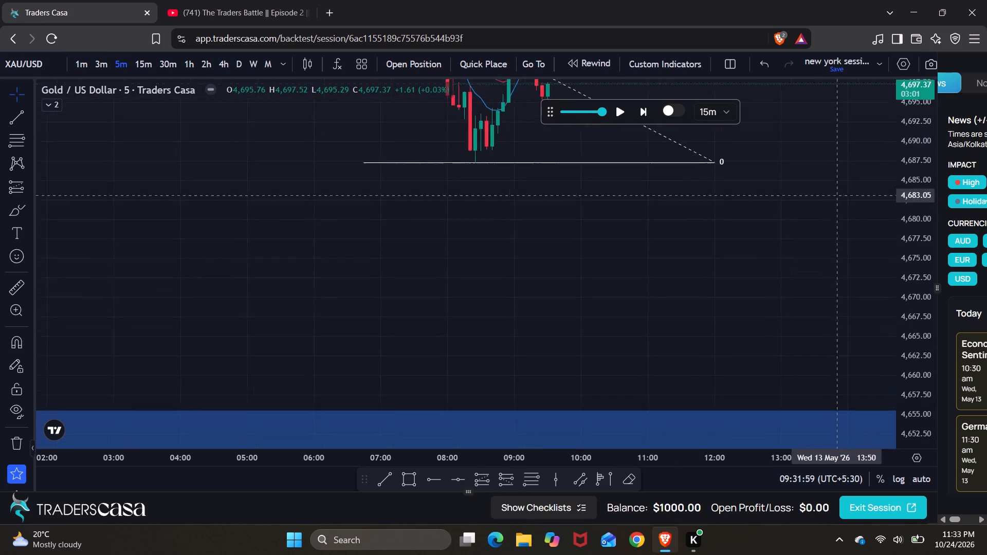
pyautogui.moveTo(831, 216); pyautogui.dragTo(802, 328)
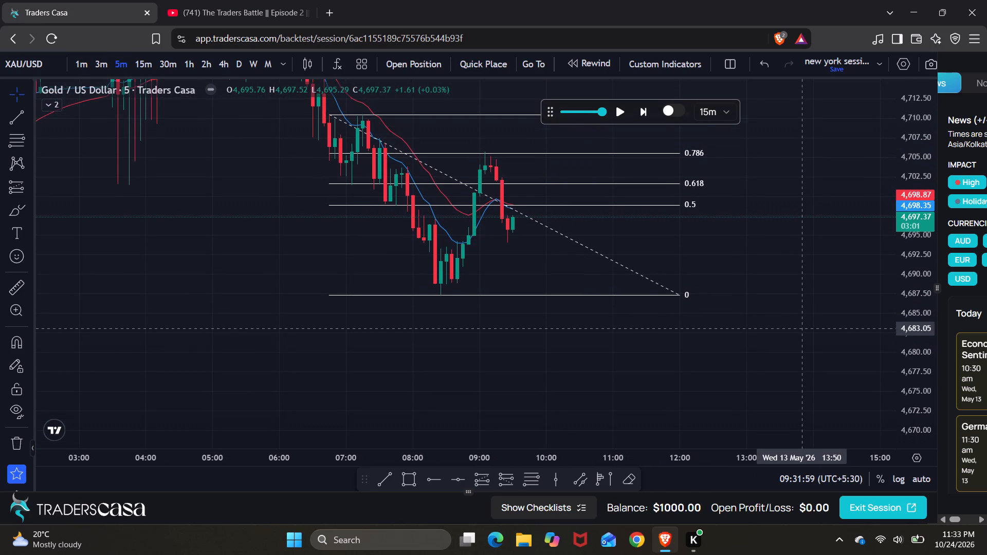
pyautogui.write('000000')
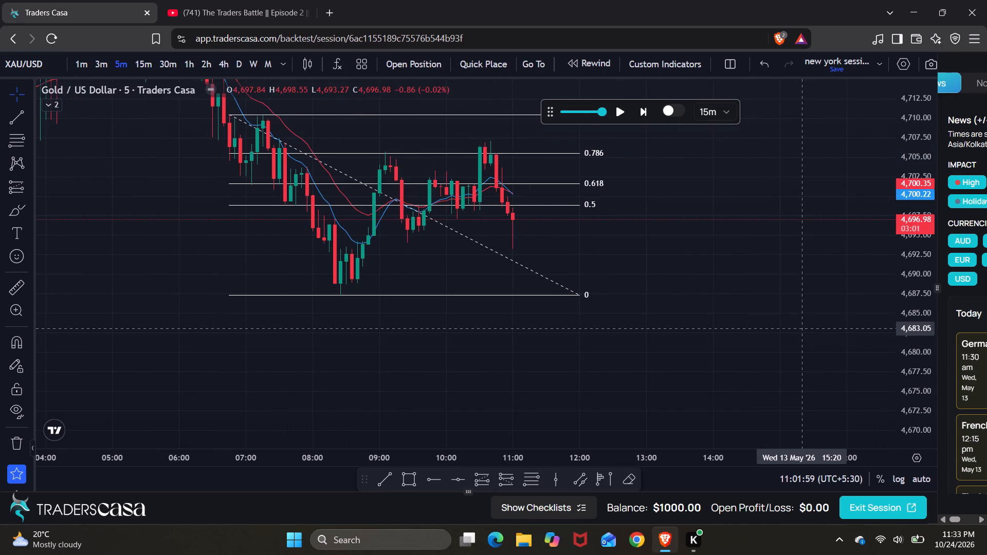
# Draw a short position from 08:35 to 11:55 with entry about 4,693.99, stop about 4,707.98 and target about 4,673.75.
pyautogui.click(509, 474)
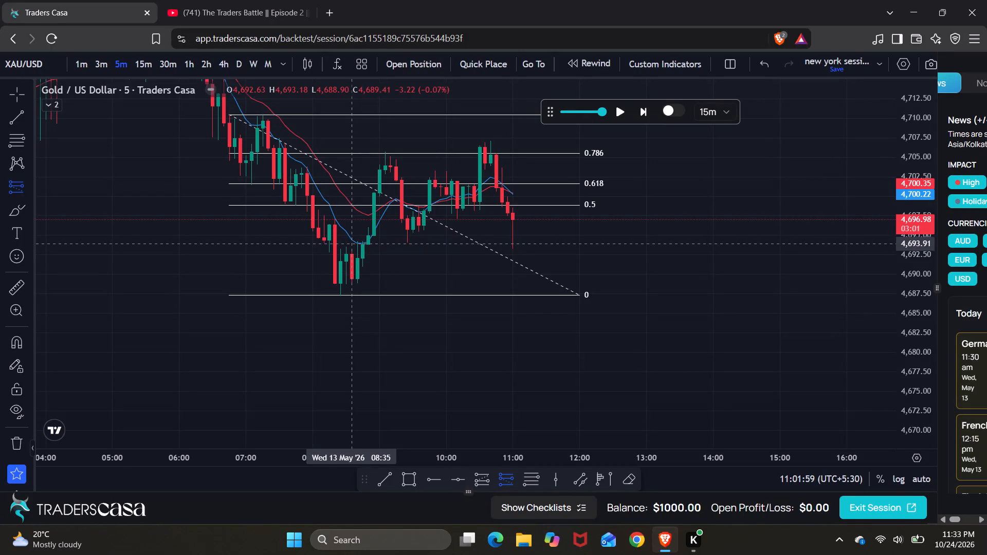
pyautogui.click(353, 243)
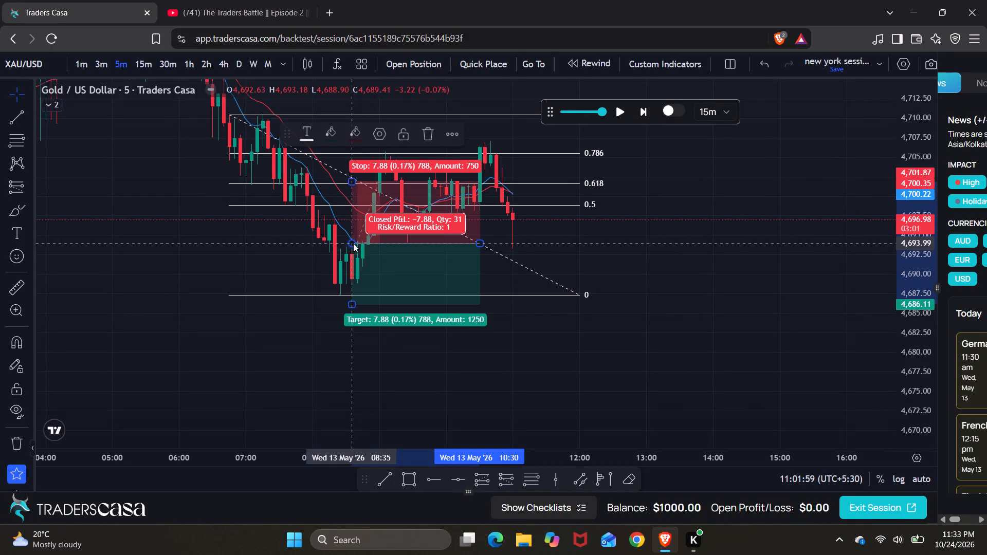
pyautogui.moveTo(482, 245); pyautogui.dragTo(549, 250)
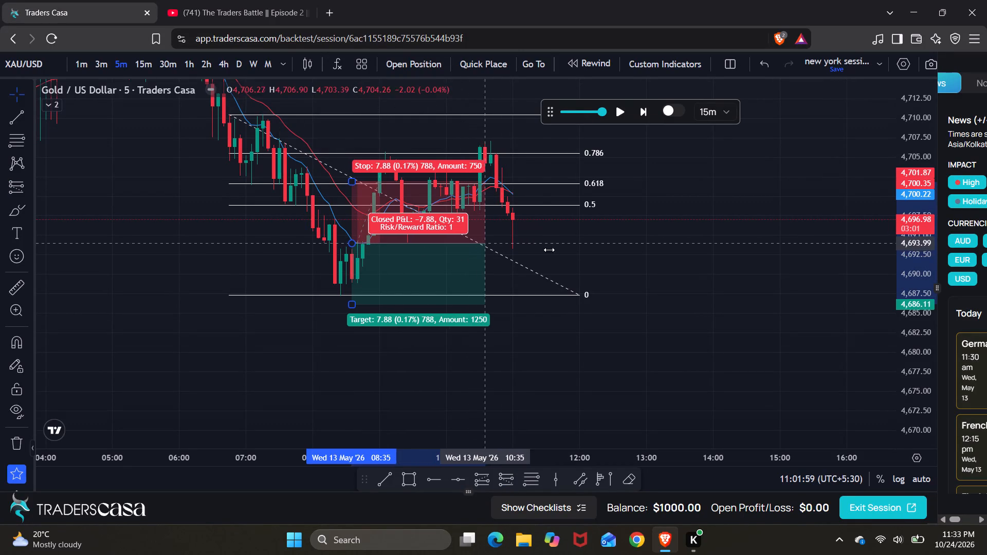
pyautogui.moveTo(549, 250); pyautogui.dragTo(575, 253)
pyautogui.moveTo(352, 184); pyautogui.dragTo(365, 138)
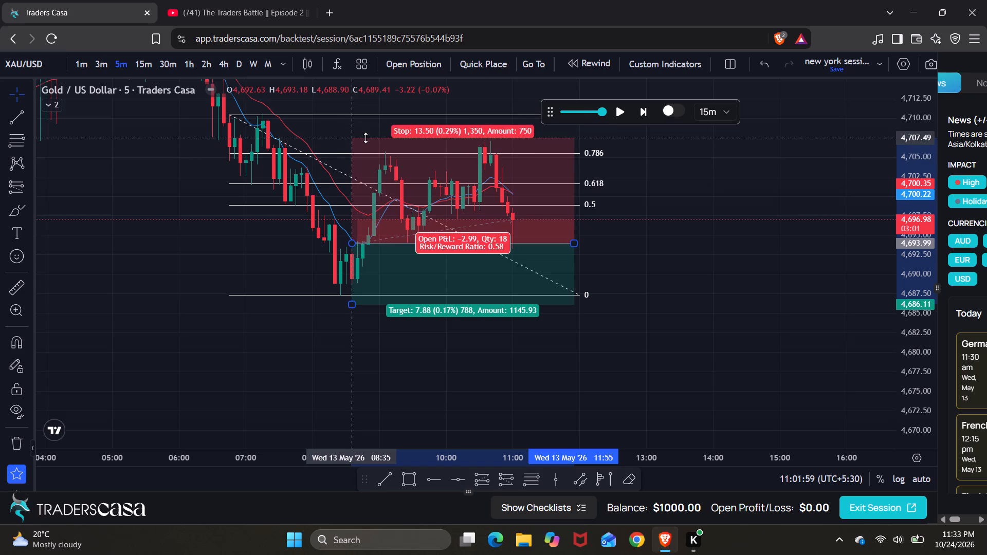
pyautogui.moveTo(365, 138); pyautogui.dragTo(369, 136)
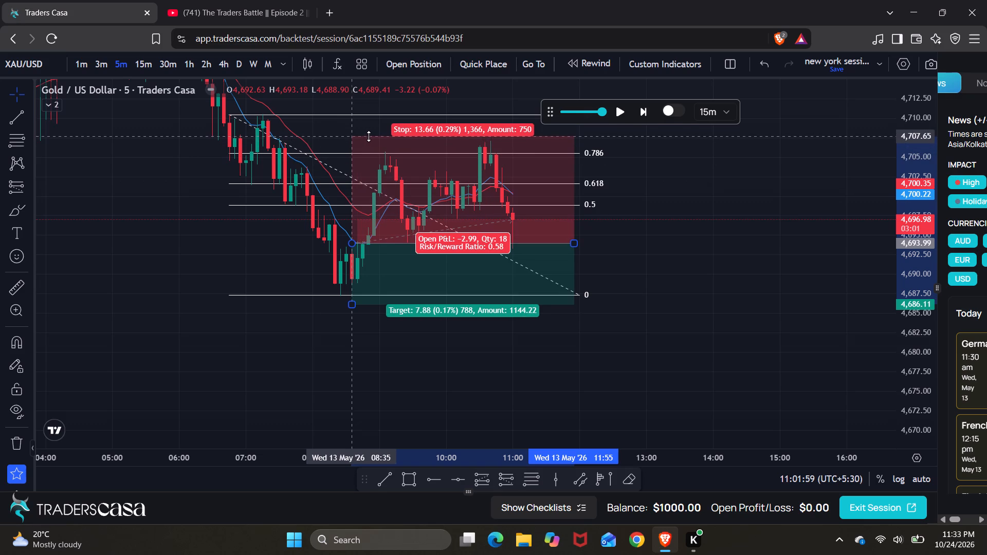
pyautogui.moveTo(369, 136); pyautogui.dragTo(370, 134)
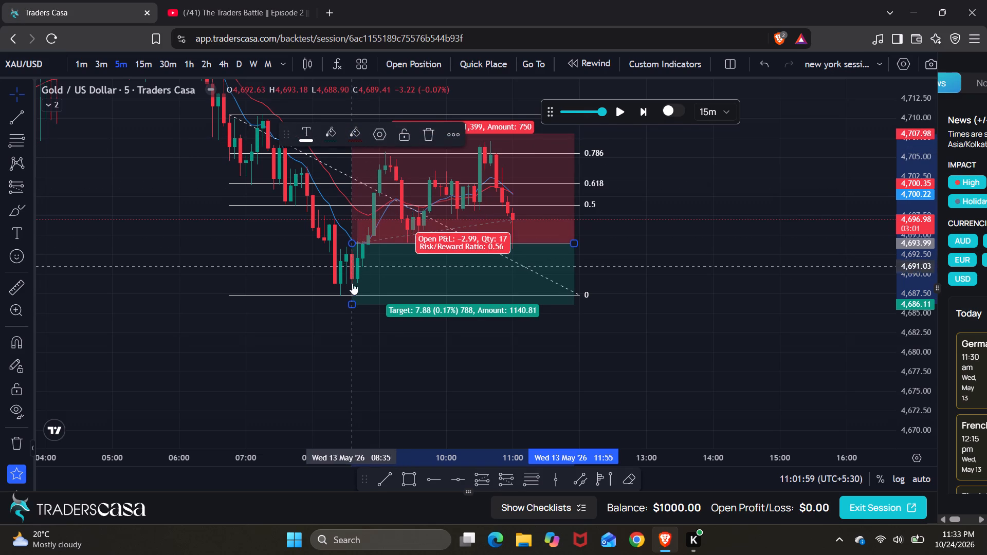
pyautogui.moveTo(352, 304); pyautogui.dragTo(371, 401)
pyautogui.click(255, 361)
# Advance the replay to about 11:46 on 13 May and show it on the 15-minute timeframe with the lower blue zone in view.
pyautogui.write('000')
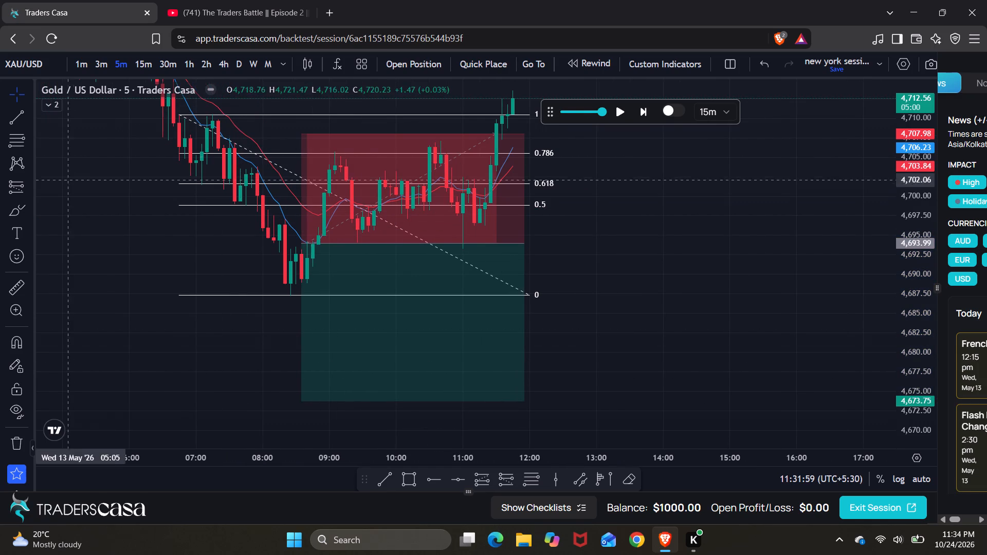
pyautogui.click(139, 65)
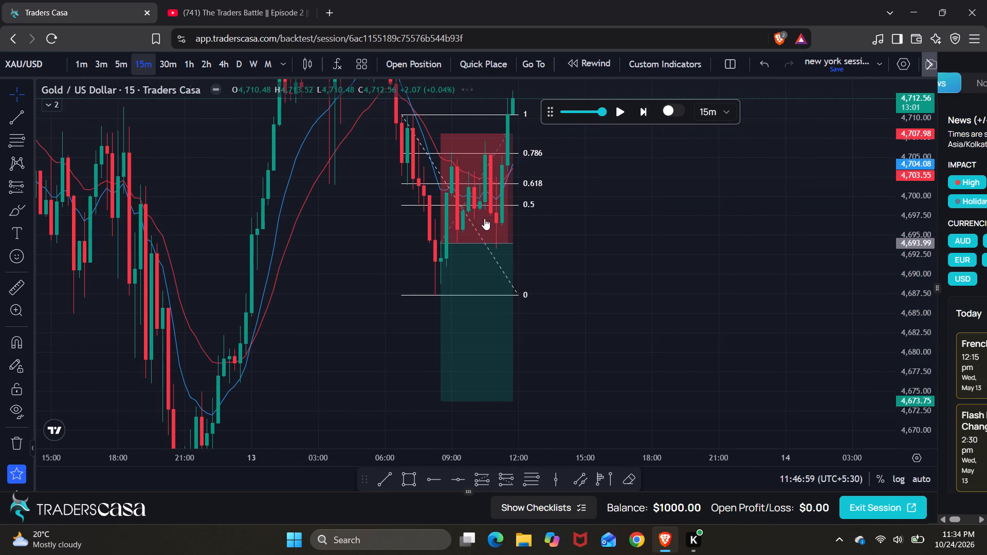
pyautogui.moveTo(921, 145); pyautogui.dragTo(878, 343)
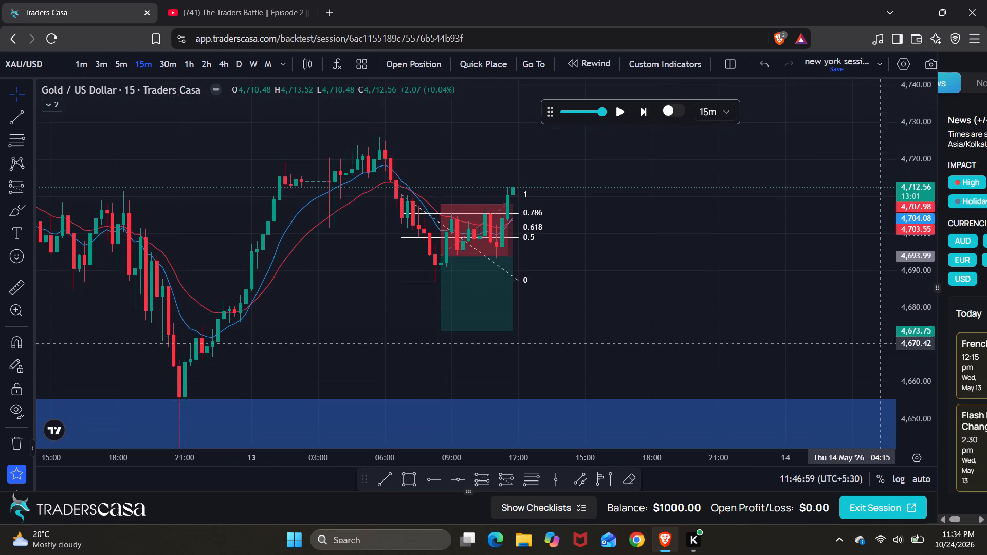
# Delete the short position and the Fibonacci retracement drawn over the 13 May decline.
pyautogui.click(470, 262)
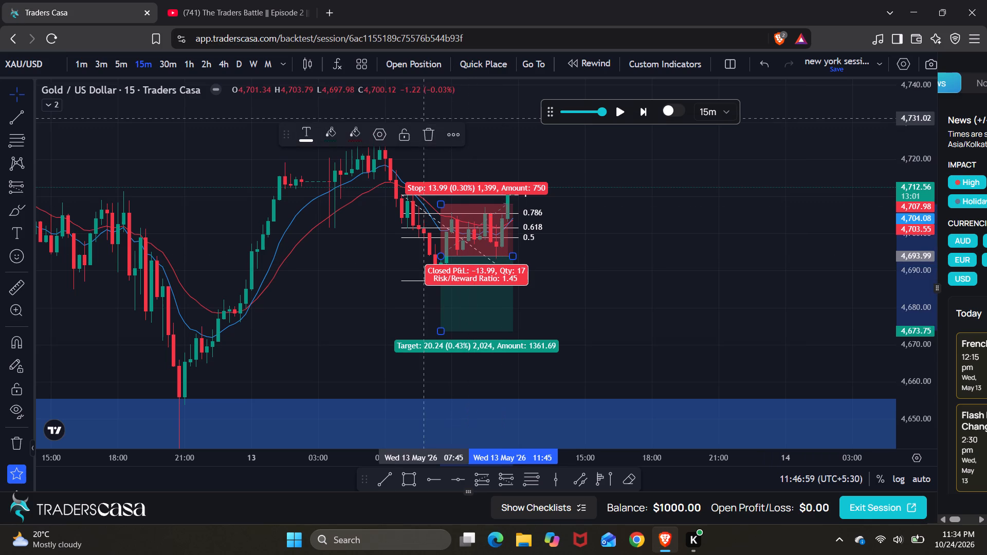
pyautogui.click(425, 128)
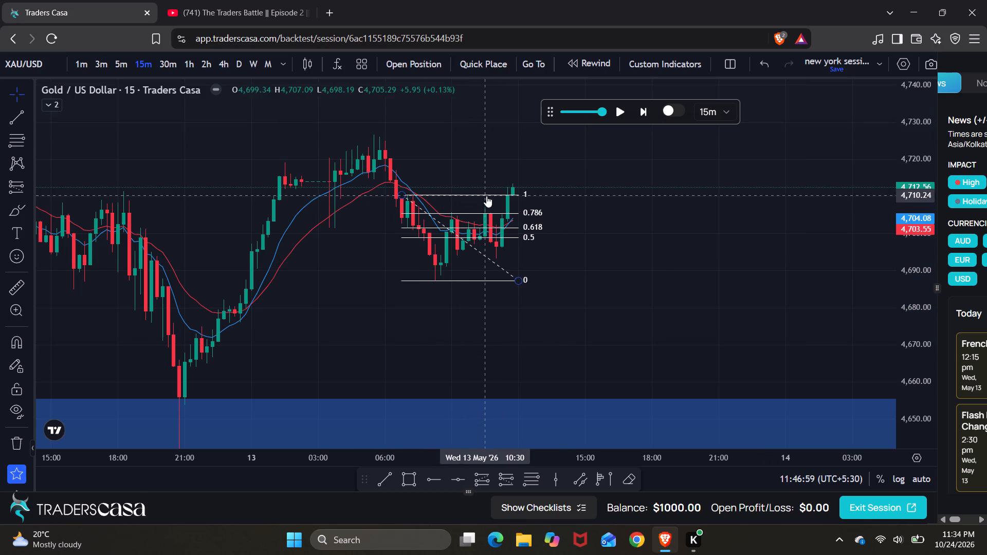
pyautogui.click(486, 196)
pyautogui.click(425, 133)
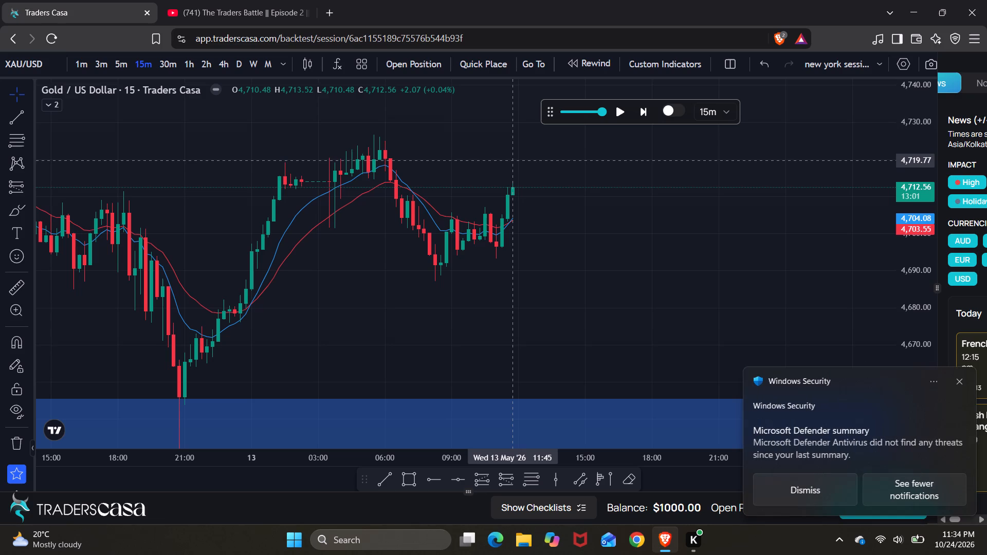
# Dismiss the Windows Security notification covering the chart.
pyautogui.click(958, 379)
# Play the 15-minute replay forward to about 19:31 on 13 May, pausing once at about 15:16.
pyautogui.hscroll(1, 594, 272)
pyautogui.scroll(1, 594, 272)
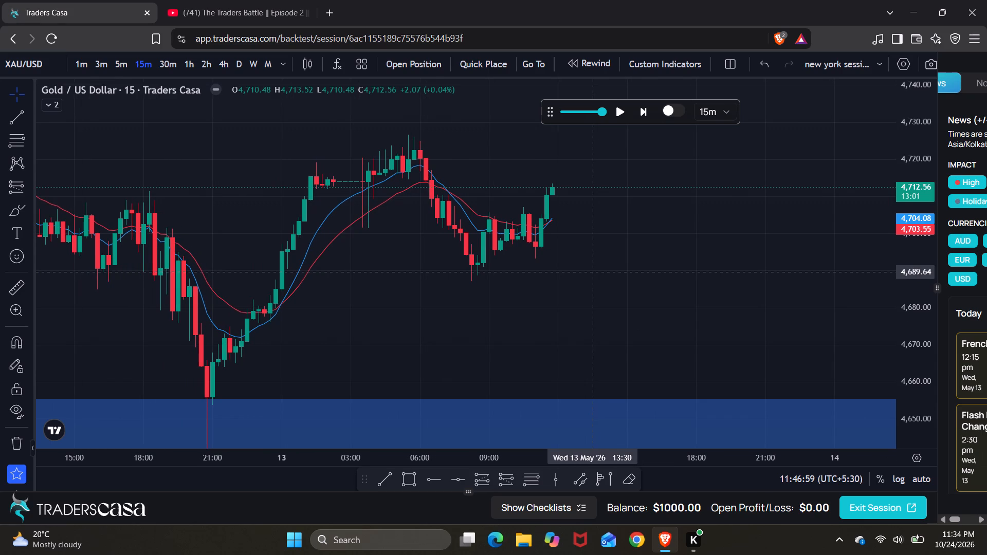
pyautogui.scroll(1, 594, 272)
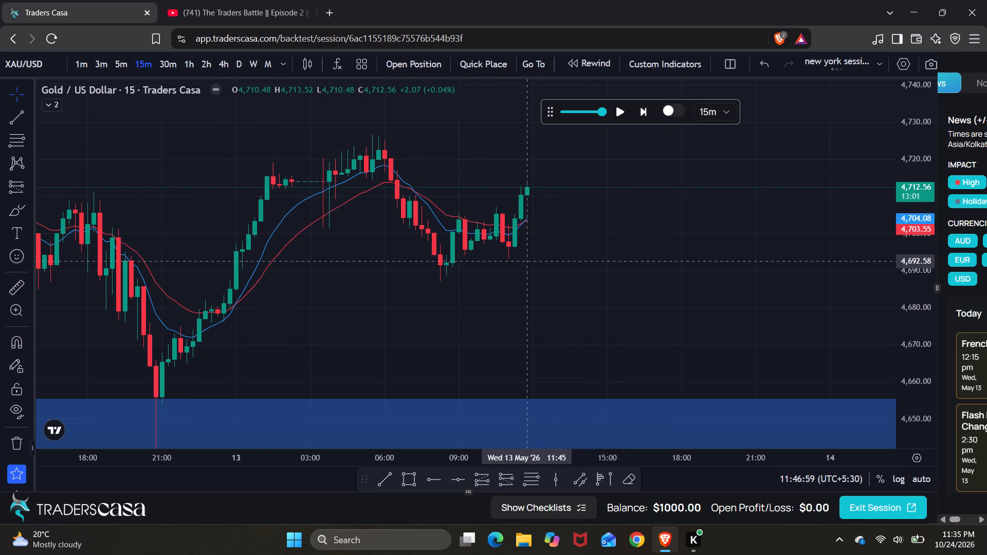
pyautogui.press('.')
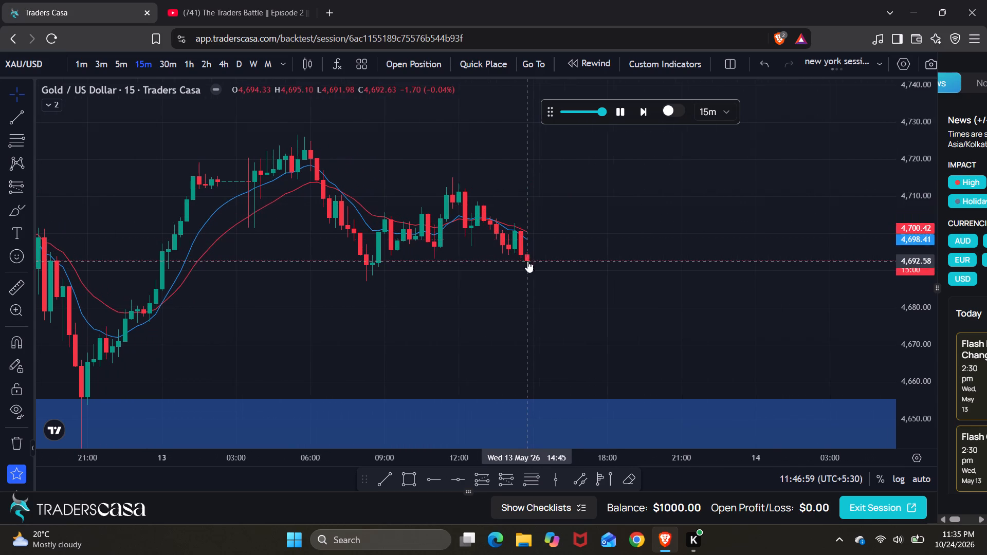
pyautogui.press('.')
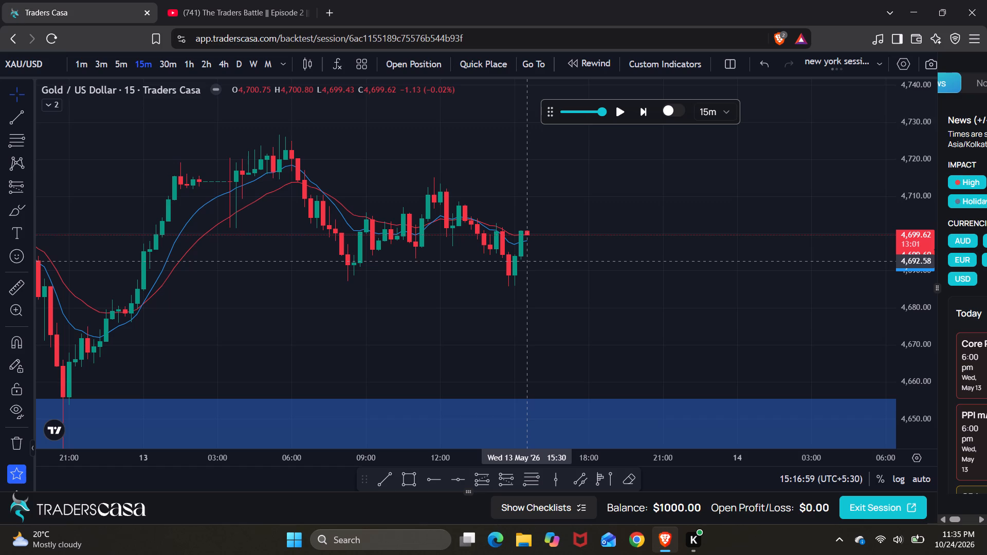
pyautogui.press('.')
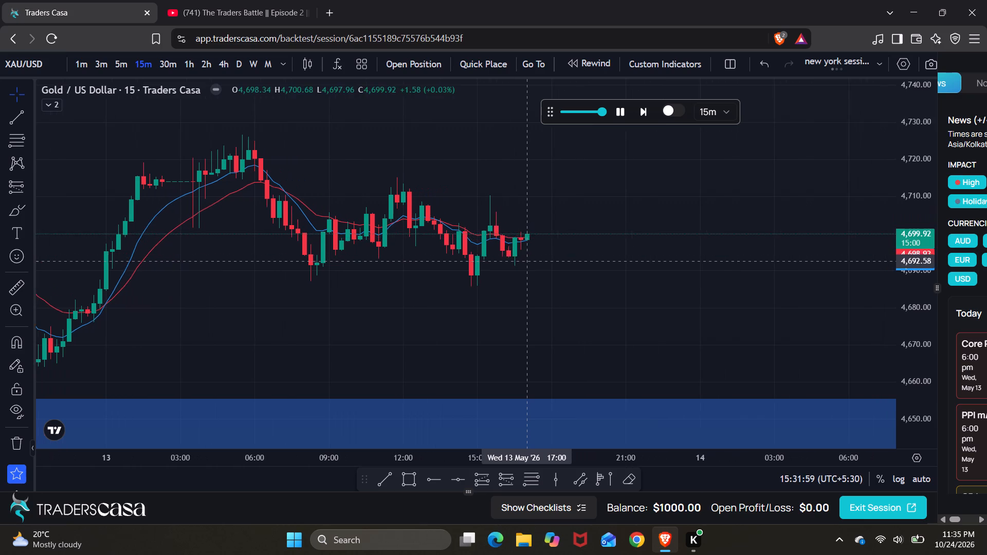
pyautogui.press('.')
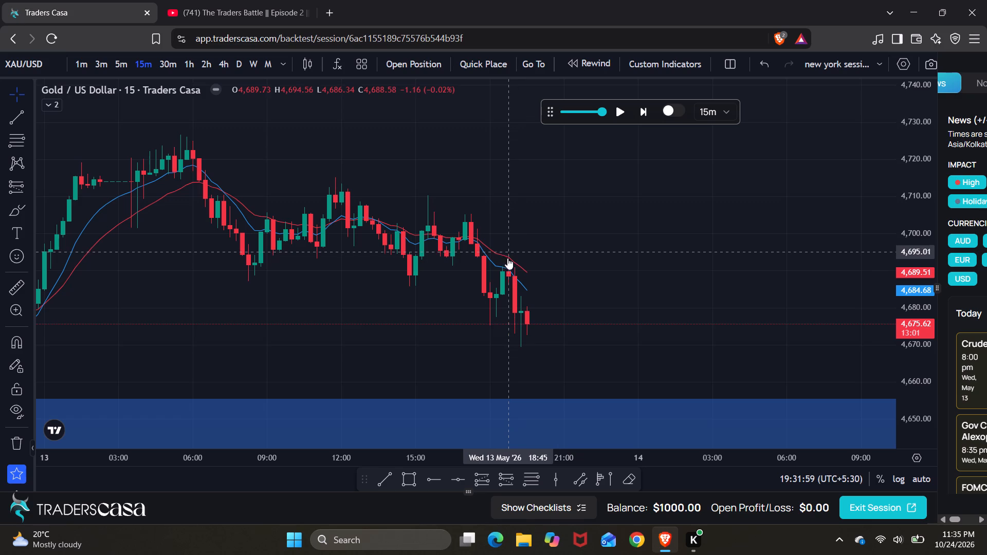
# Draw a Fibonacci retracement over the afternoon decline, from about 4,705.22 at 15:30 to about 4,675.61 at 21:30 on 13 May.
pyautogui.click(531, 477)
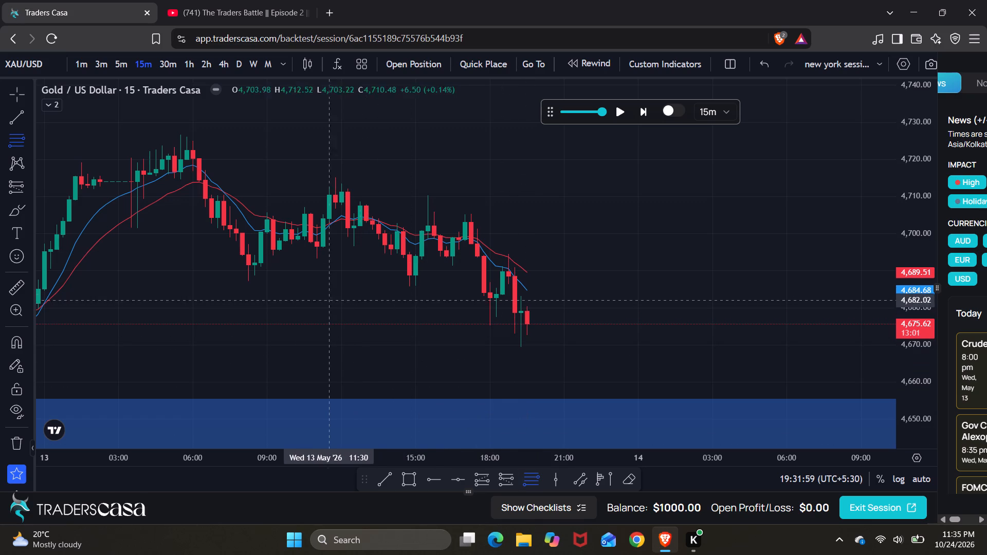
pyautogui.moveTo(430, 214); pyautogui.dragTo(576, 324)
pyautogui.click(576, 324)
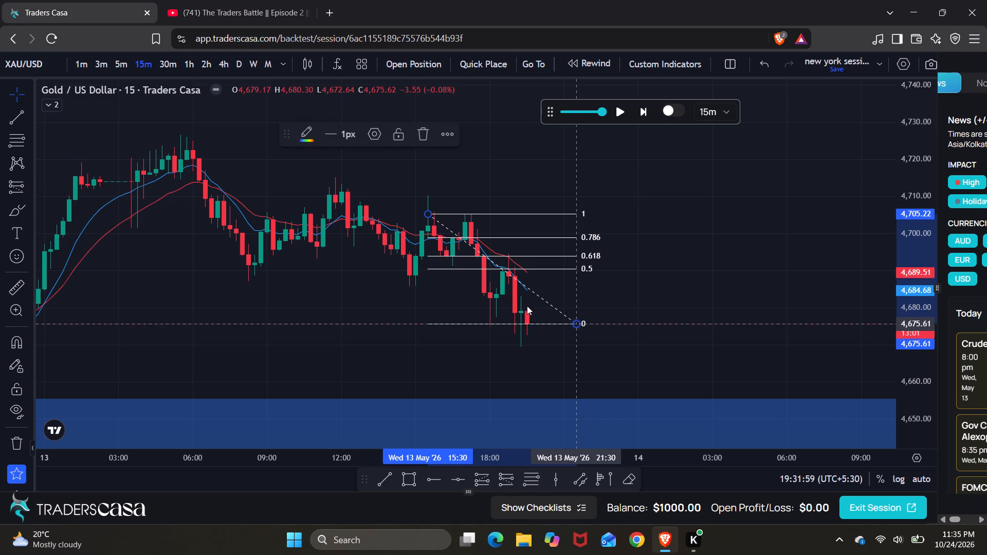
# On the 5-minute chart, adjust the Fibonacci retracement to run from about 4,705.32 at 15:55 to about 4,675.28 at 21:35 on 13 May.
pyautogui.click(127, 64)
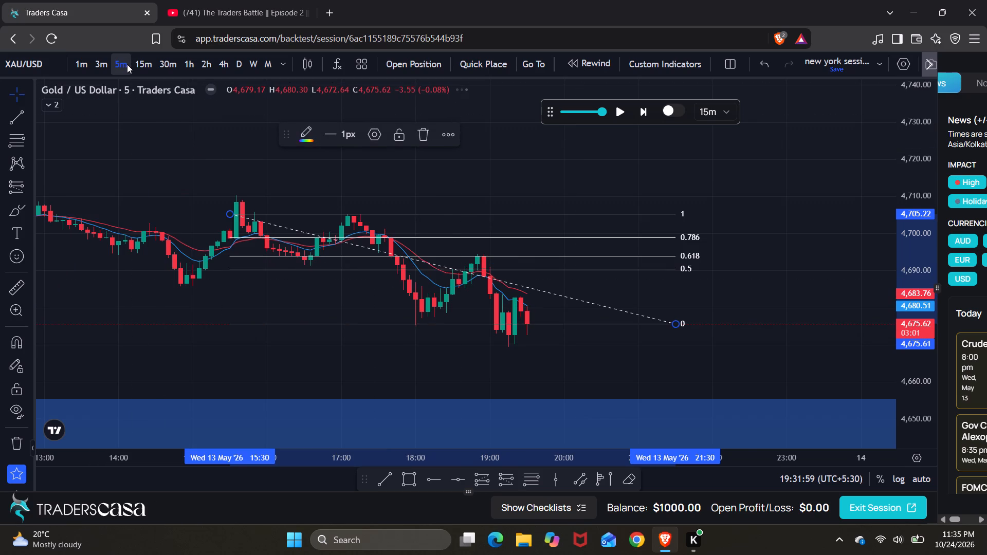
pyautogui.moveTo(922, 370); pyautogui.dragTo(874, 213)
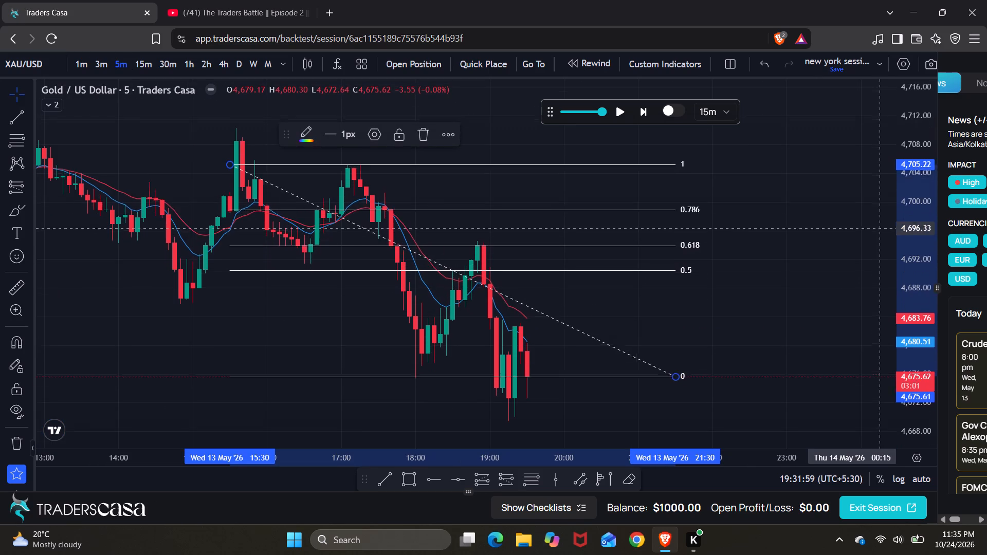
pyautogui.moveTo(874, 213); pyautogui.dragTo(870, 194)
pyautogui.moveTo(766, 305); pyautogui.dragTo(706, 265)
pyautogui.scroll(1, 706, 265)
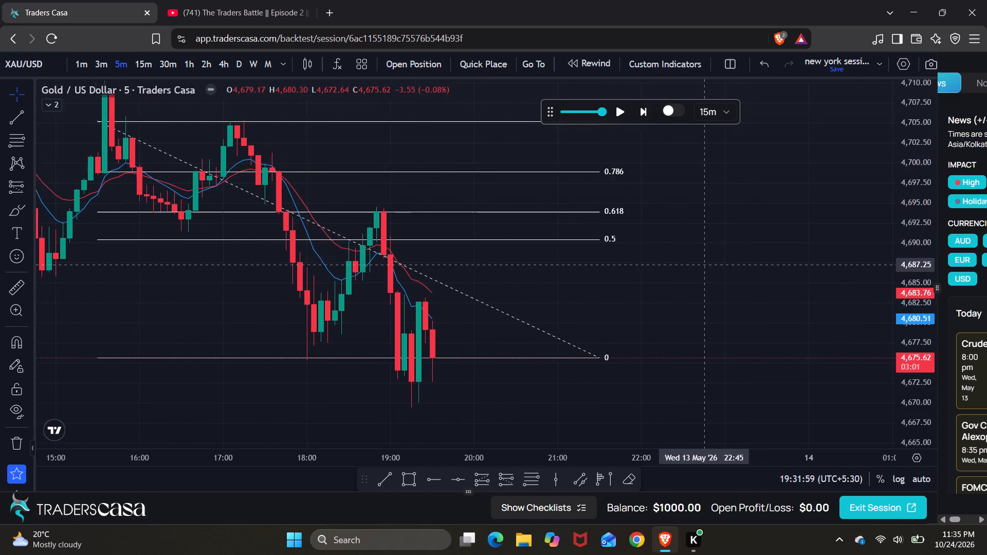
pyautogui.scroll(1, 706, 265)
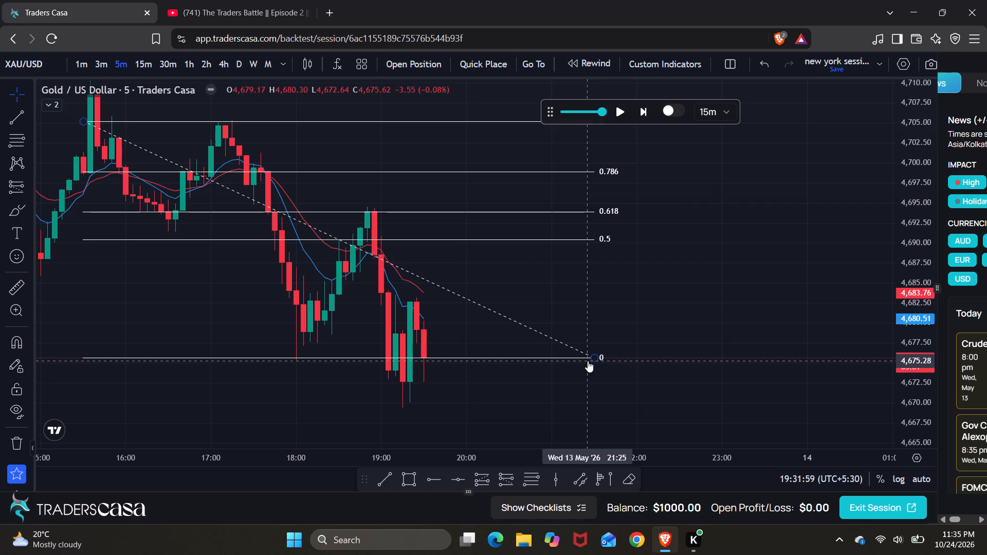
pyautogui.moveTo(588, 361); pyautogui.dragTo(595, 360)
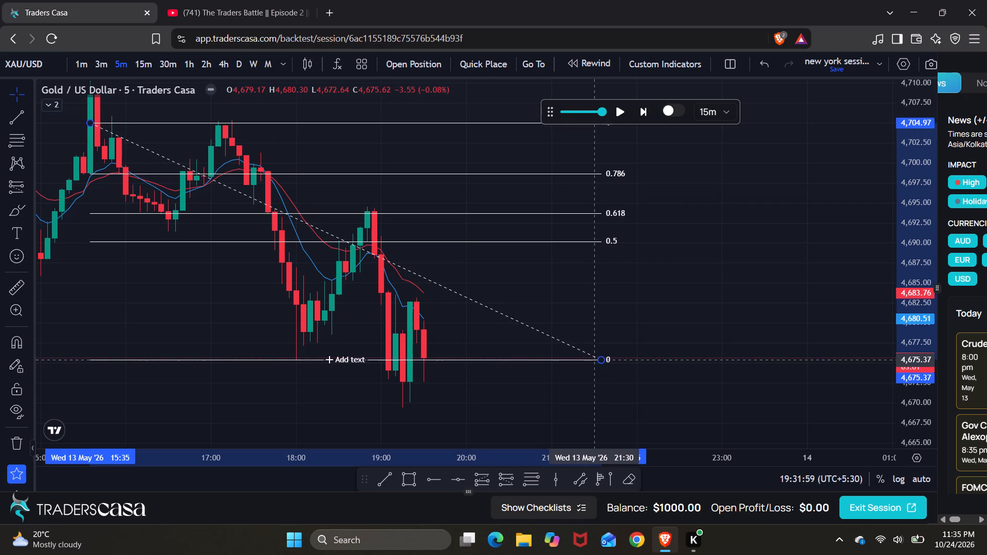
pyautogui.moveTo(595, 360); pyautogui.dragTo(594, 361)
pyautogui.moveTo(694, 271); pyautogui.dragTo(694, 305)
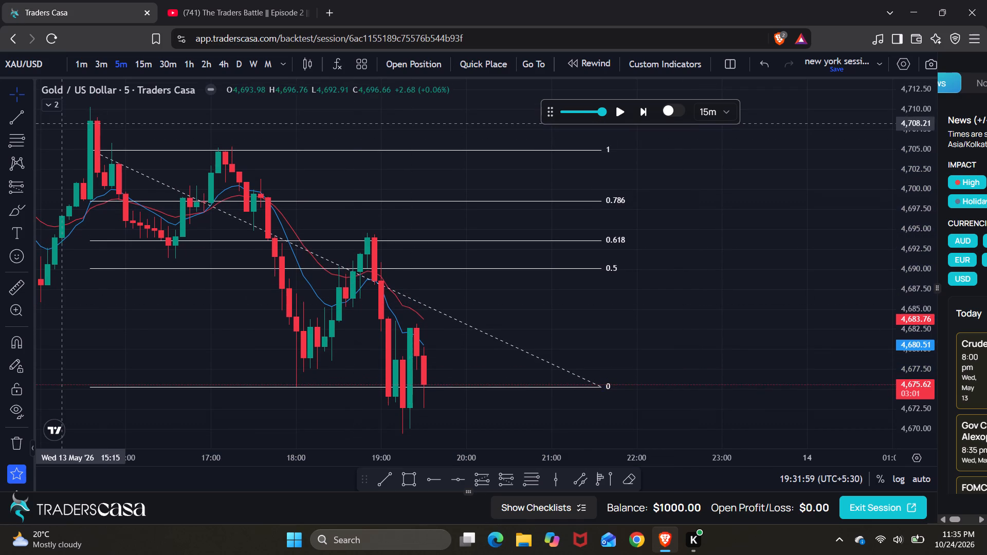
pyautogui.moveTo(89, 150); pyautogui.dragTo(118, 147)
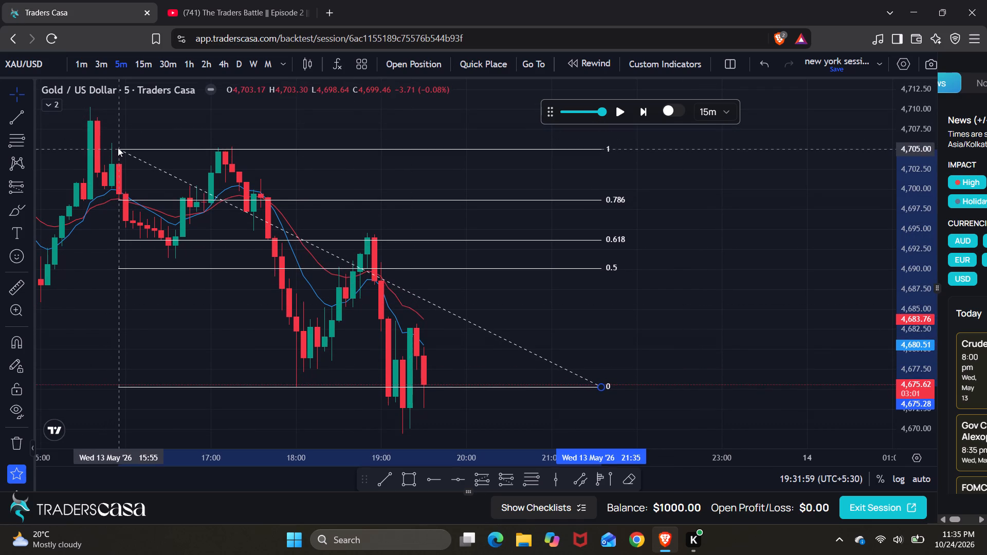
pyautogui.moveTo(118, 147); pyautogui.dragTo(119, 147)
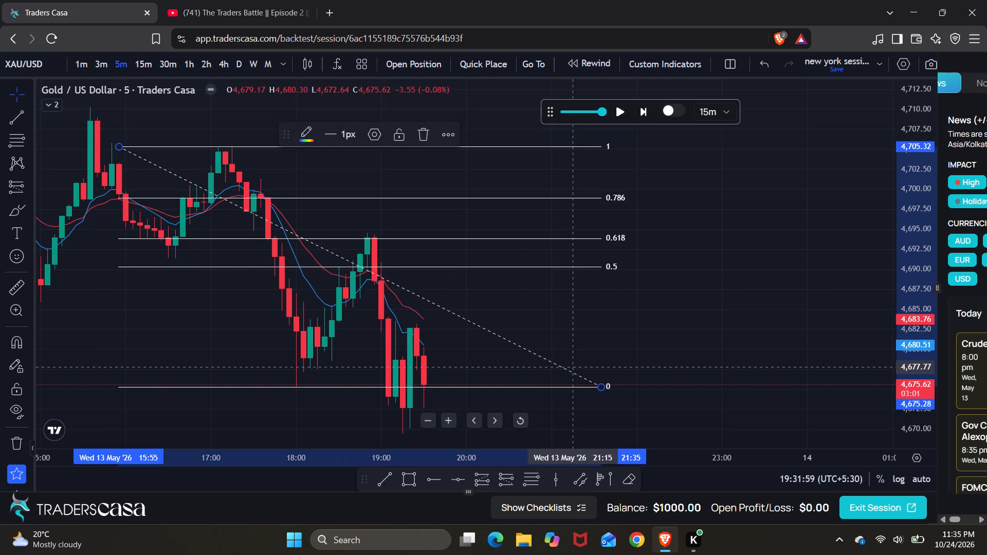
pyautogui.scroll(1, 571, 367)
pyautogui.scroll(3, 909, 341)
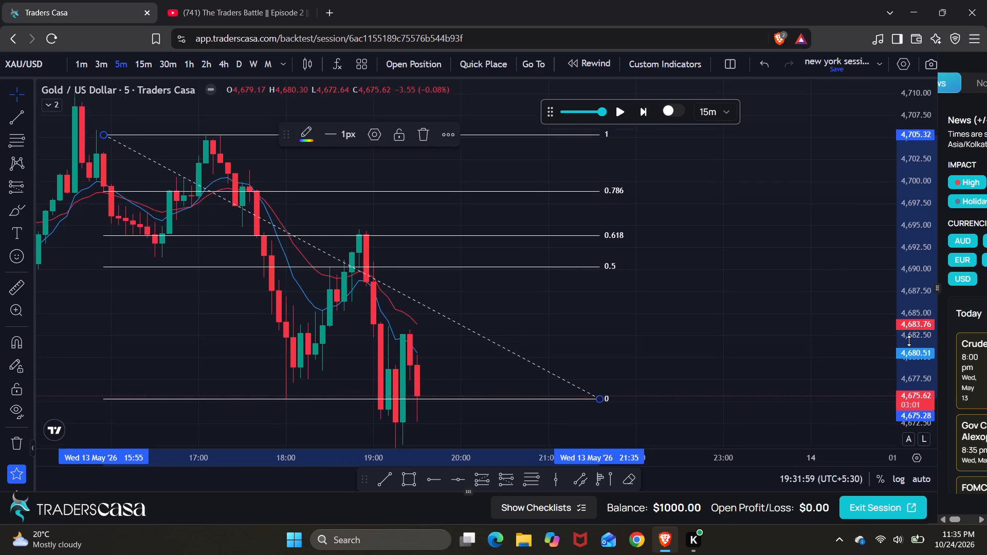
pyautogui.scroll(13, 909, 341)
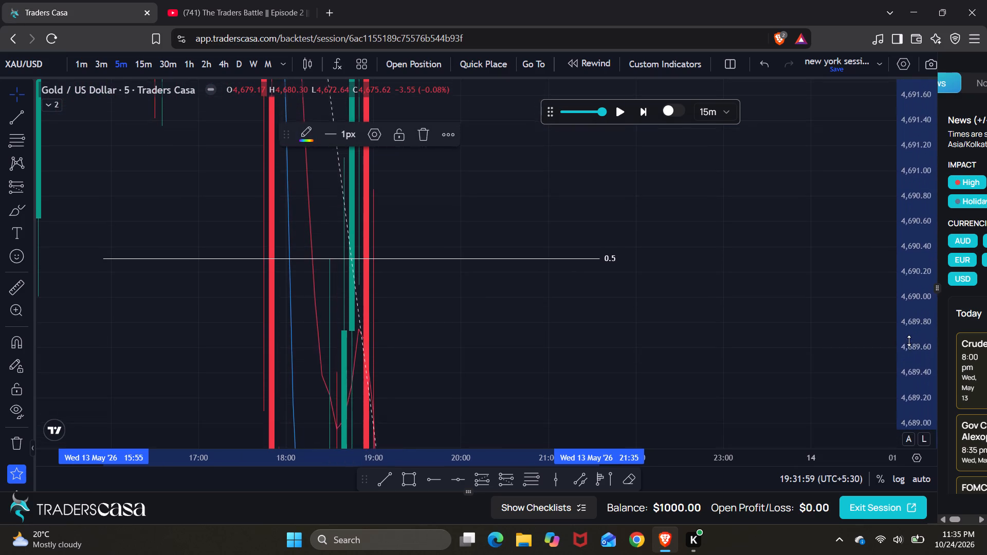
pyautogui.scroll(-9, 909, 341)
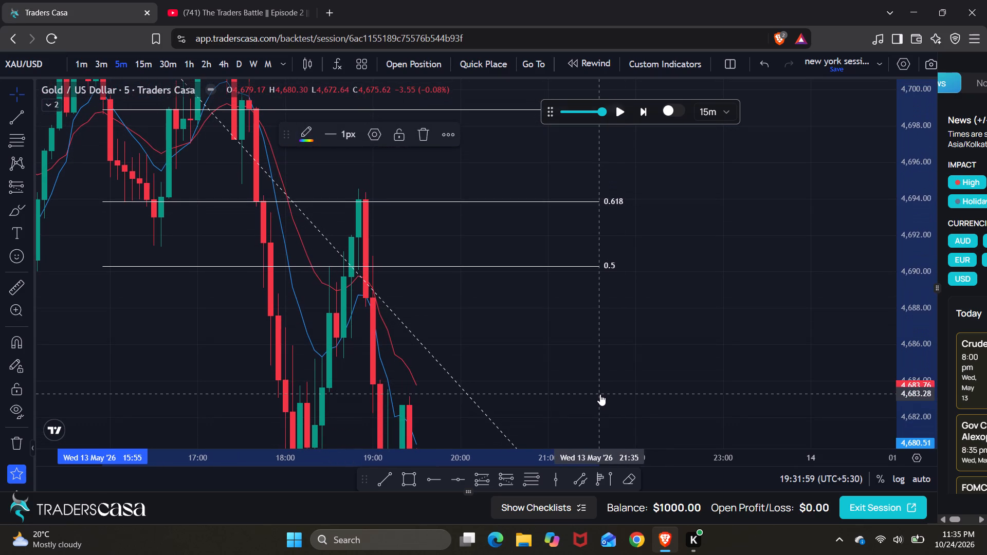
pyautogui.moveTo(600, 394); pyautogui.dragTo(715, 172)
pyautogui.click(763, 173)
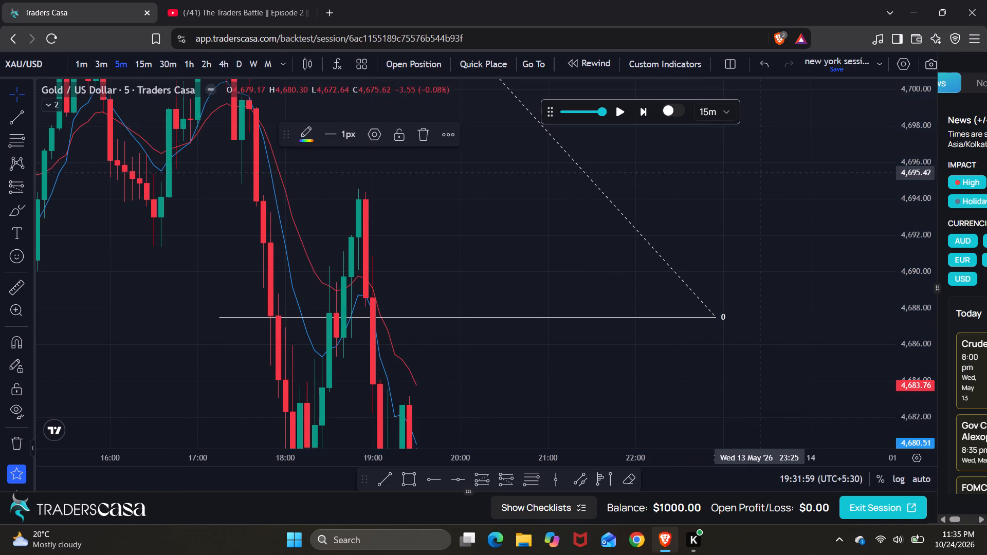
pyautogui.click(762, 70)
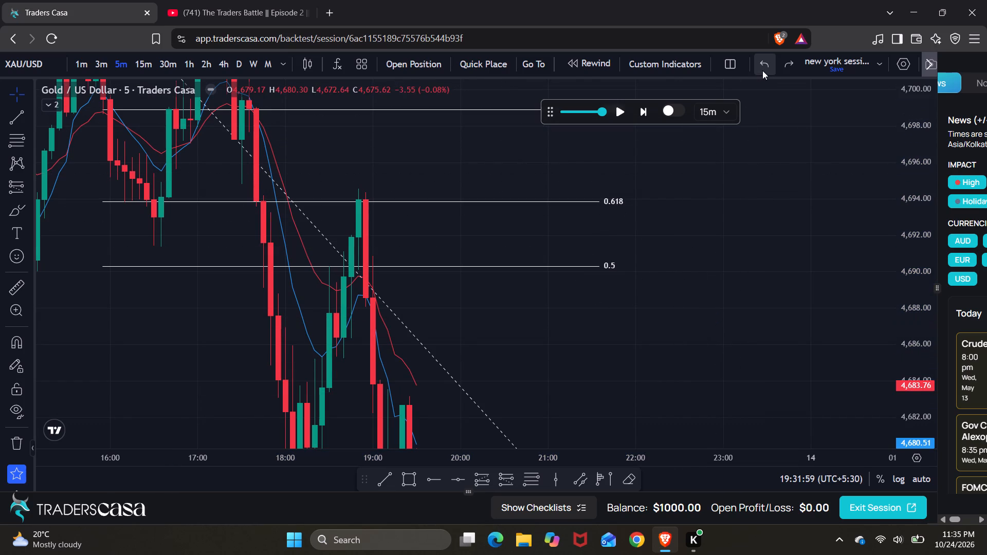
# Fine-tune the Fibonacci retracement's 0 anchor to about 4,675.31 at 21:35, by the low of the 18:00 candle.
pyautogui.moveTo(729, 304); pyautogui.dragTo(803, 32)
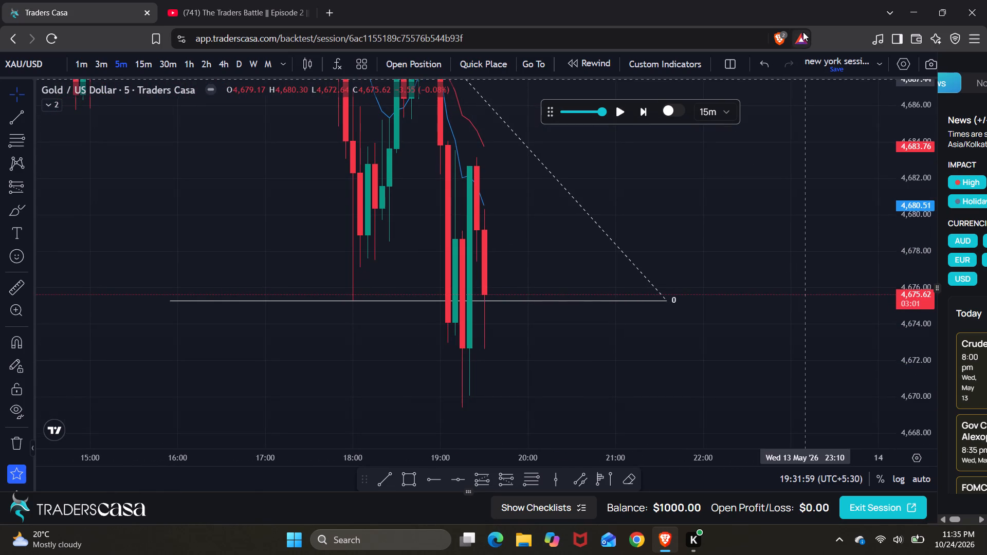
pyautogui.scroll(-5, 921, 334)
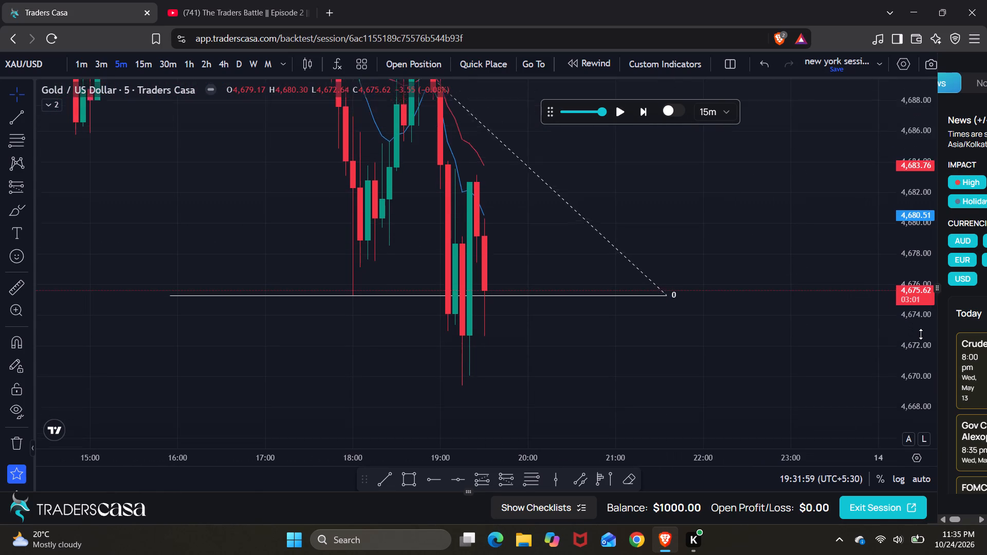
pyautogui.scroll(12, 921, 334)
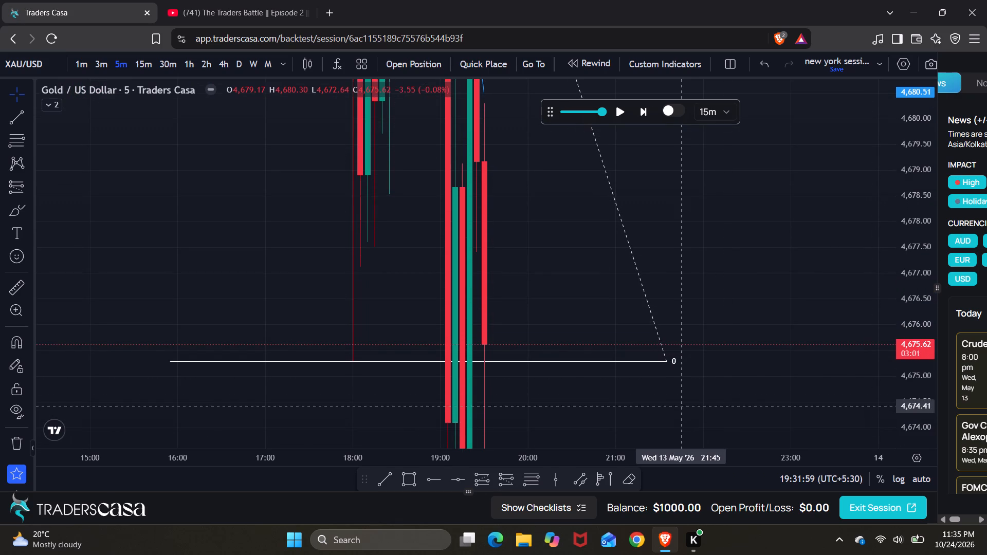
pyautogui.click(666, 357)
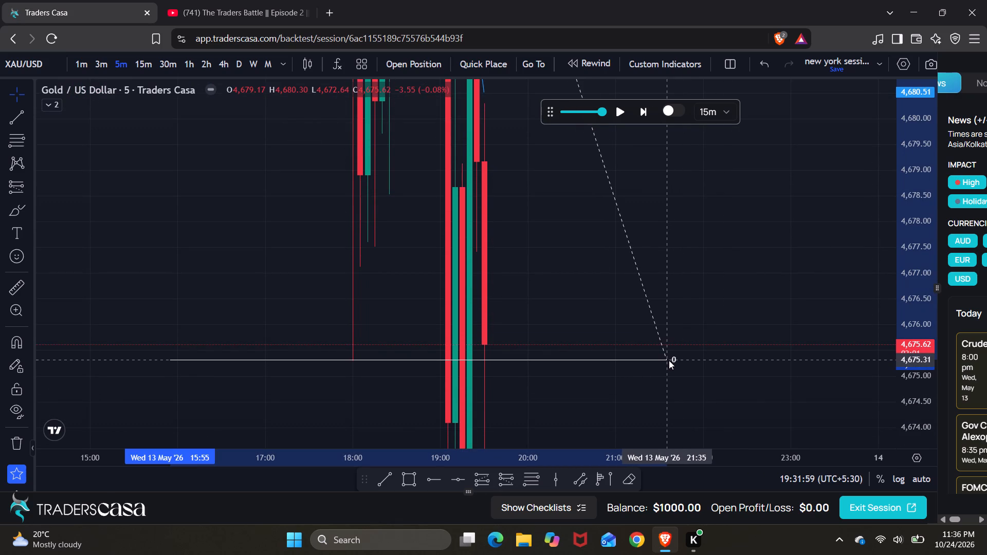
pyautogui.moveTo(756, 332); pyautogui.dragTo(721, 401)
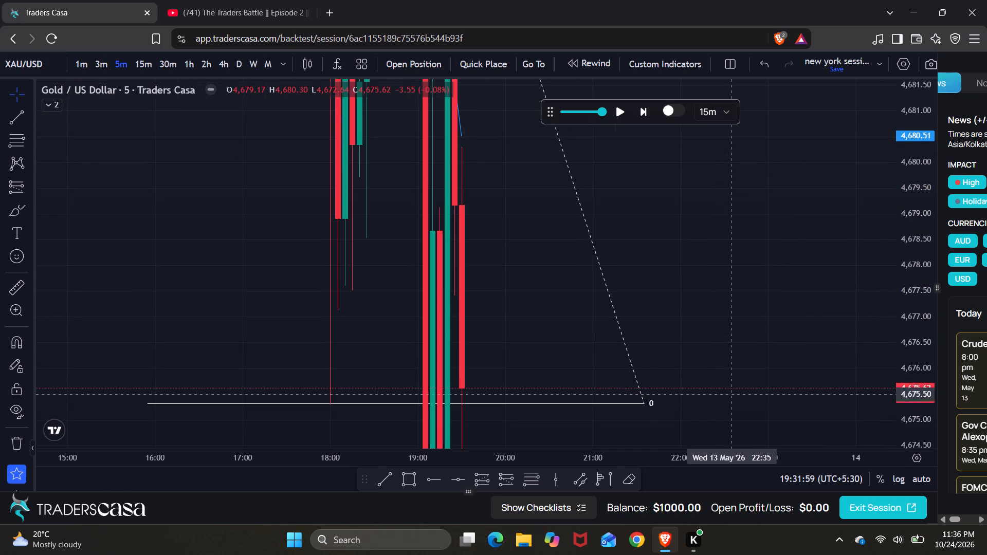
# Examine the 5-minute candles of the 13 May afternoon decline against the retracement's 0.5, 0.618, 0.786 and 1 levels.
pyautogui.moveTo(911, 205); pyautogui.dragTo(827, 521)
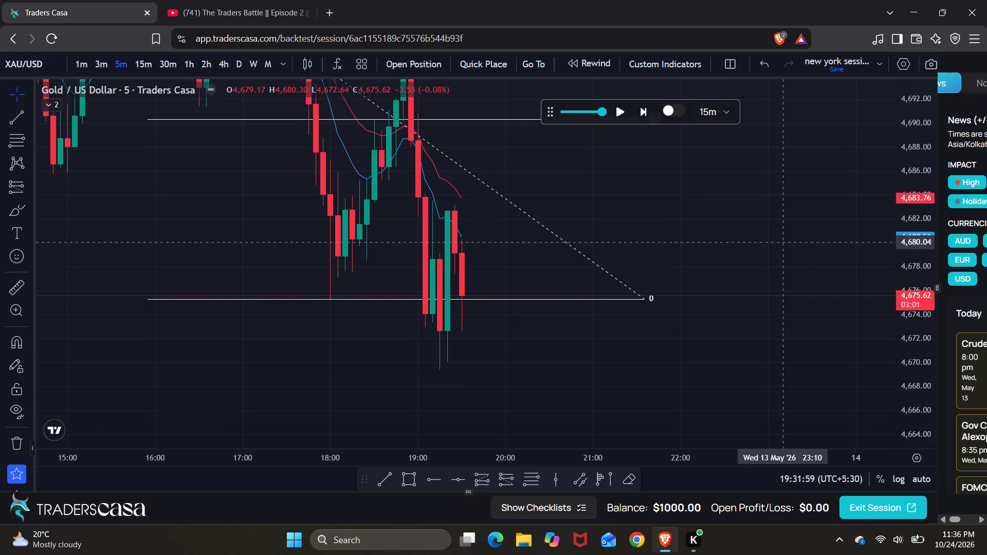
pyautogui.moveTo(782, 243); pyautogui.dragTo(725, 524)
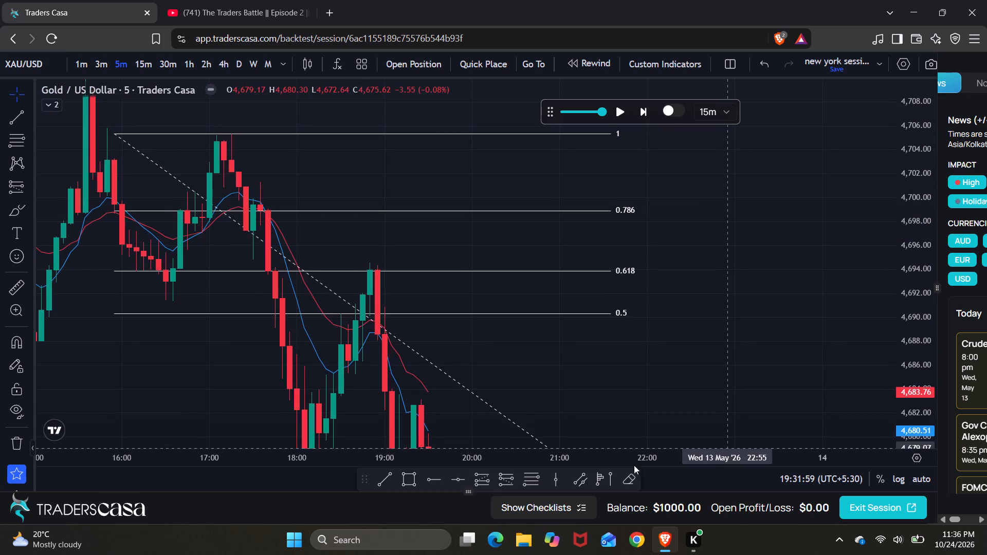
pyautogui.scroll(1, 630, 460)
pyautogui.moveTo(659, 385); pyautogui.dragTo(732, 173)
pyautogui.scroll(2, 732, 173)
pyautogui.moveTo(732, 173); pyautogui.dragTo(759, 387)
pyautogui.scroll(3, 921, 286)
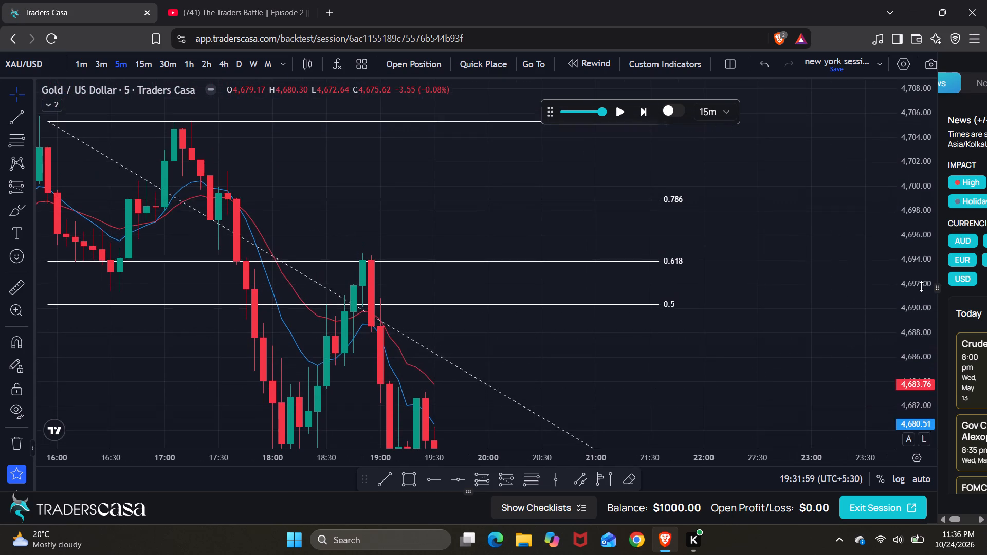
pyautogui.scroll(17, 921, 286)
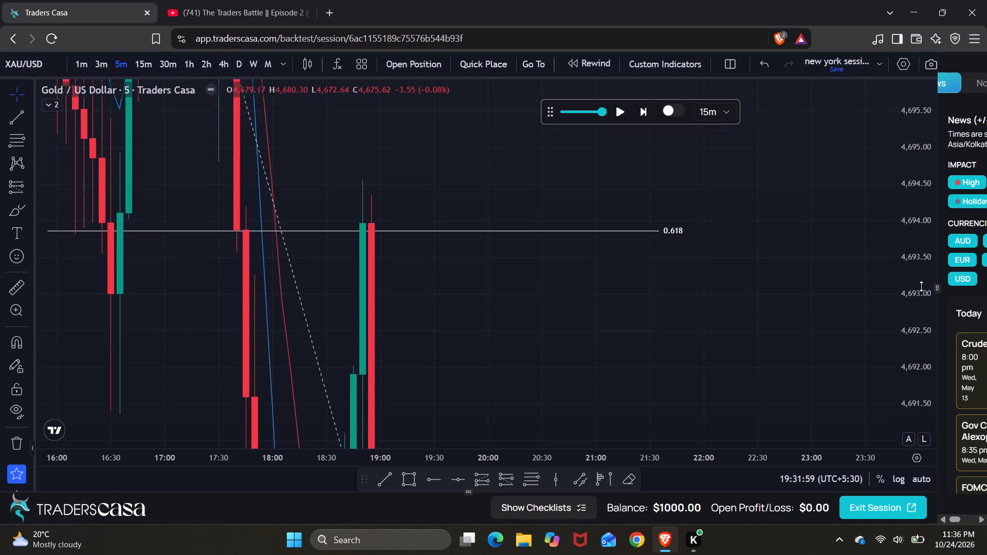
pyautogui.moveTo(690, 396); pyautogui.dragTo(777, 162)
pyautogui.scroll(7, 912, 287)
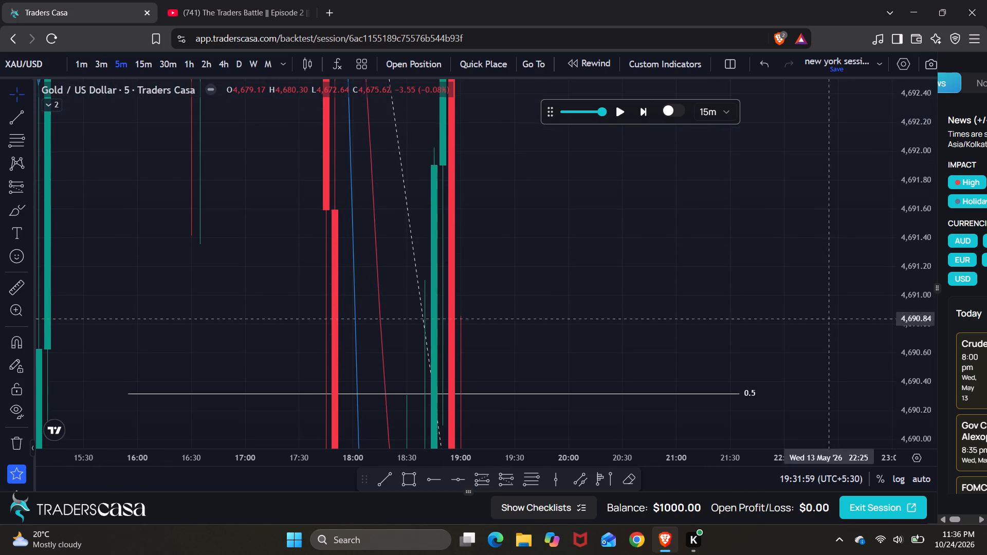
pyautogui.moveTo(570, 373); pyautogui.dragTo(739, 259)
pyautogui.scroll(7, 923, 237)
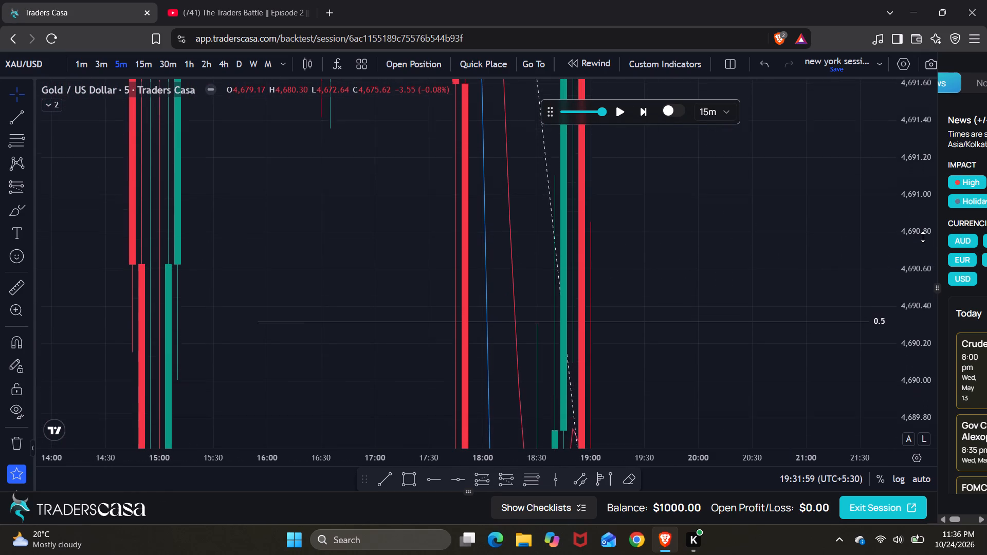
pyautogui.scroll(7, 923, 237)
pyautogui.scroll(-7, 923, 237)
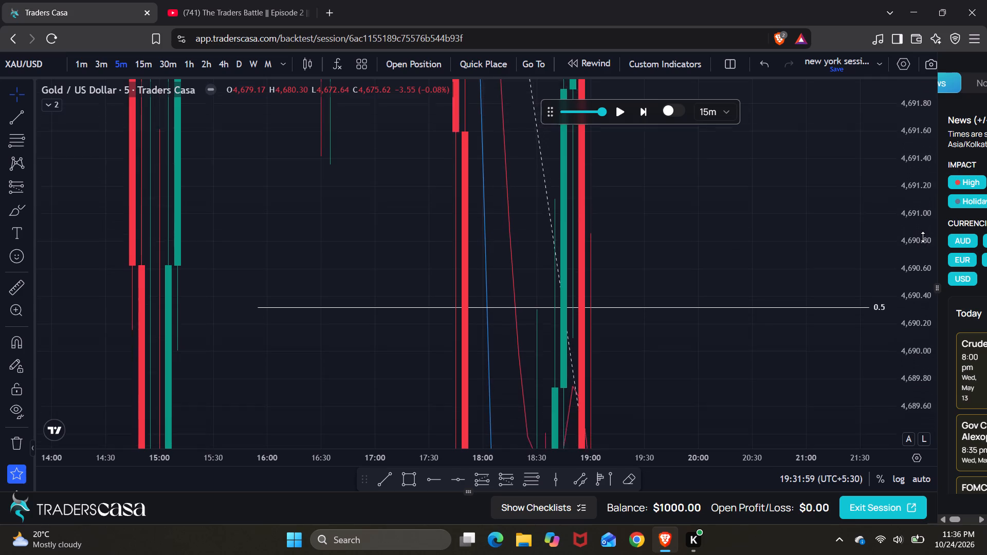
pyautogui.scroll(-14, 923, 237)
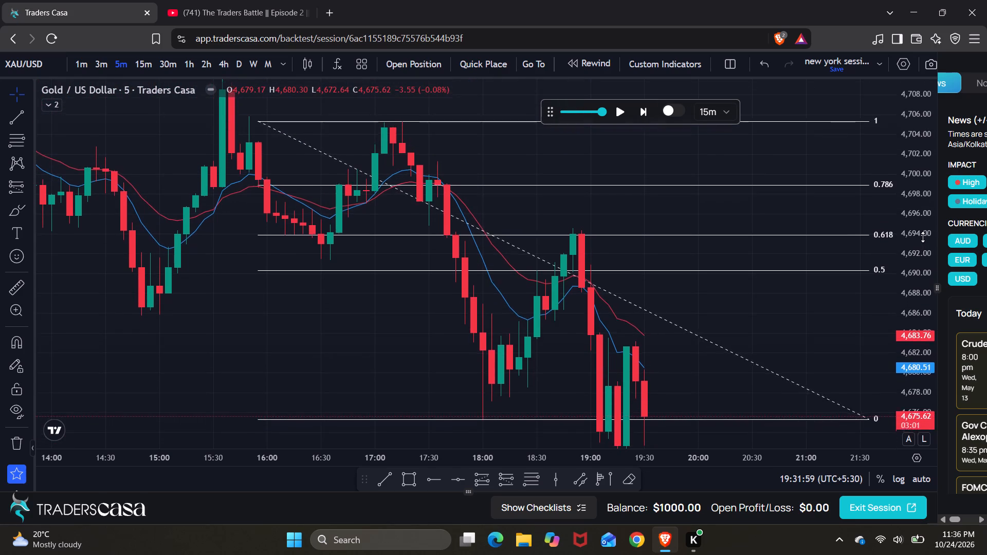
pyautogui.scroll(-9, 923, 237)
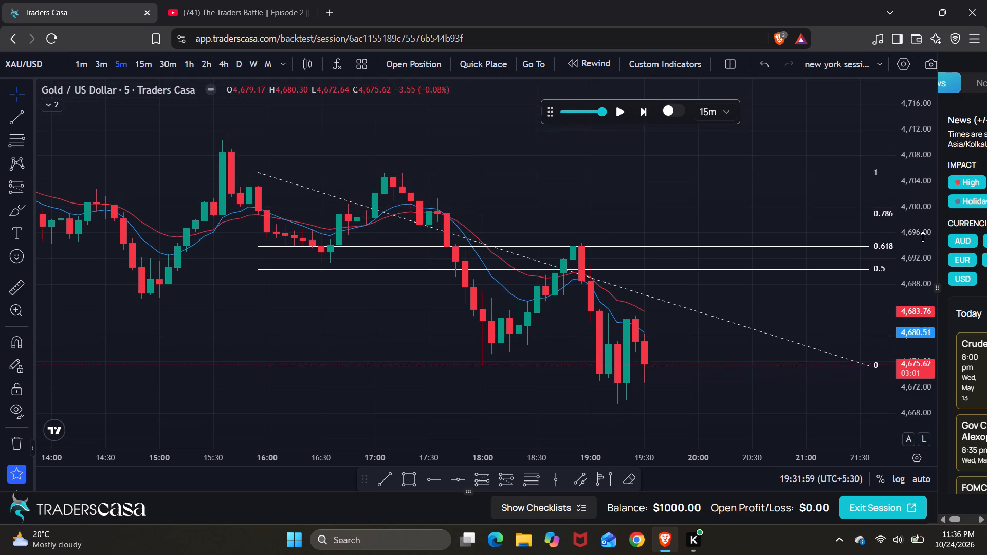
pyautogui.scroll(-1, 923, 237)
pyautogui.hscroll(-1, 710, 305)
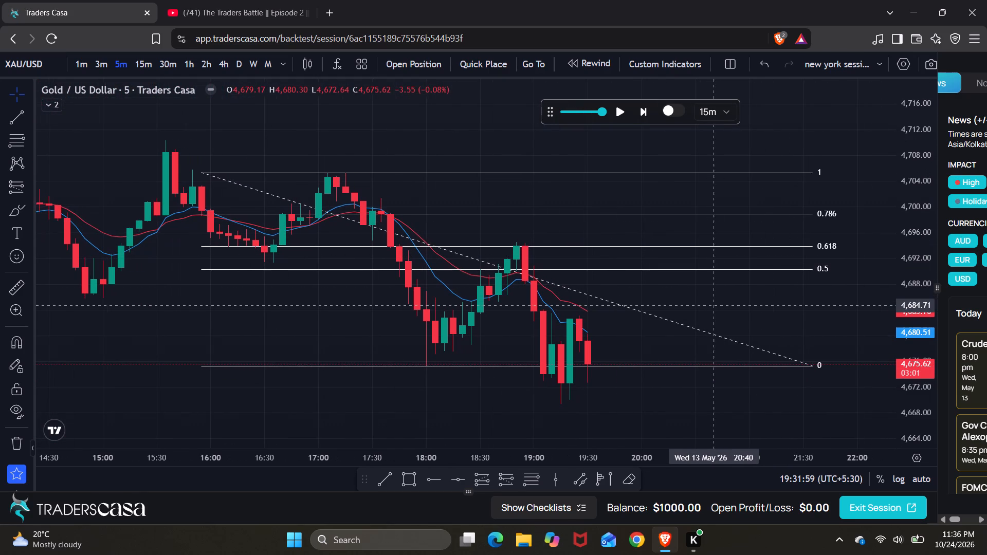
# Place a short position at about 4,684.21 from 18:25 on 13 May, with its stop at about 4,695.28 and target at about 4,667.74.
pyautogui.click(509, 483)
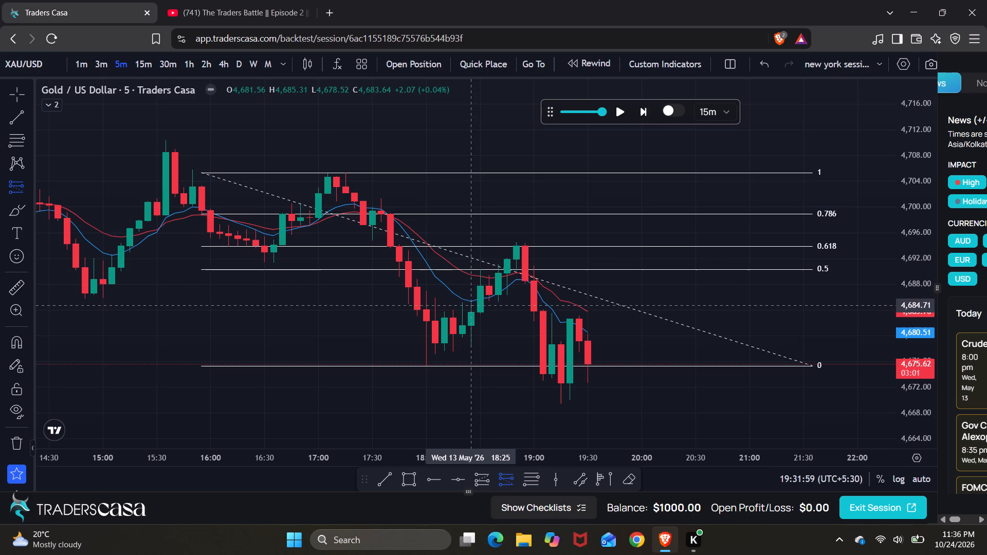
pyautogui.click(471, 308)
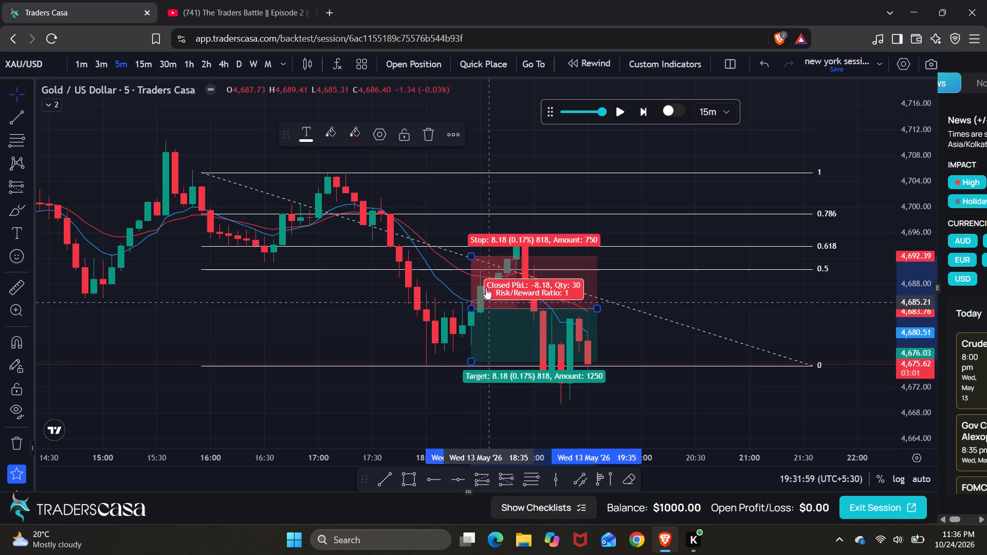
pyautogui.moveTo(471, 256); pyautogui.dragTo(465, 238)
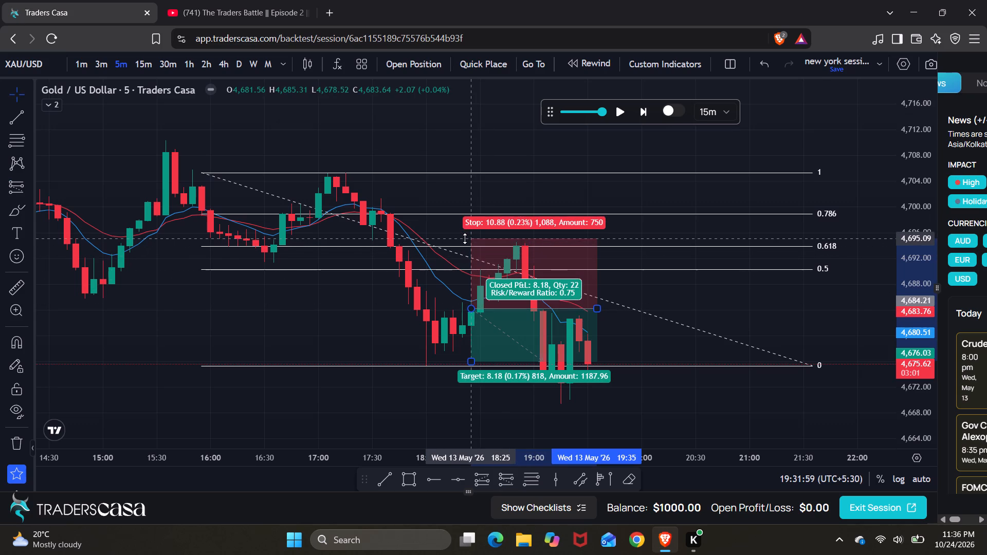
pyautogui.moveTo(465, 238); pyautogui.dragTo(465, 238)
pyautogui.moveTo(465, 238); pyautogui.dragTo(466, 237)
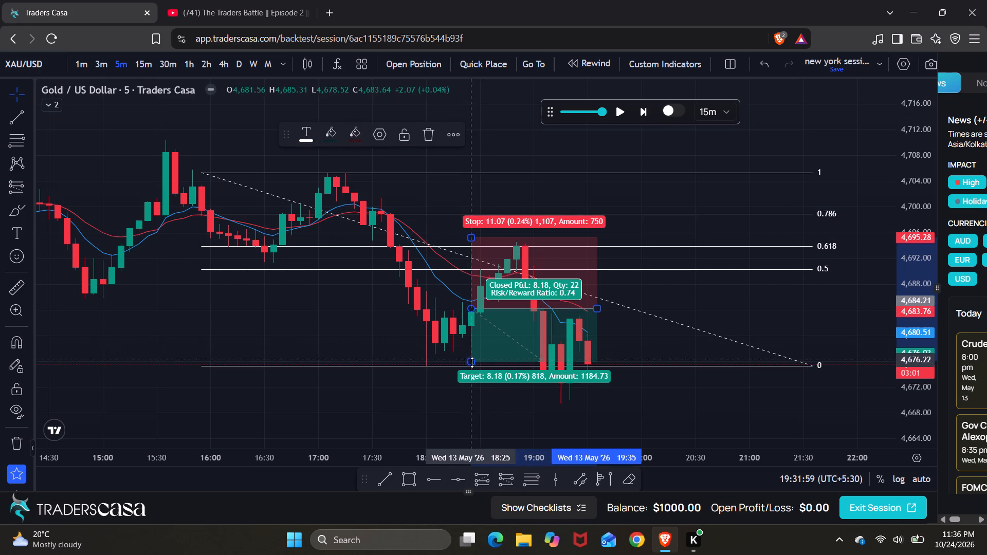
pyautogui.moveTo(472, 363); pyautogui.dragTo(484, 404)
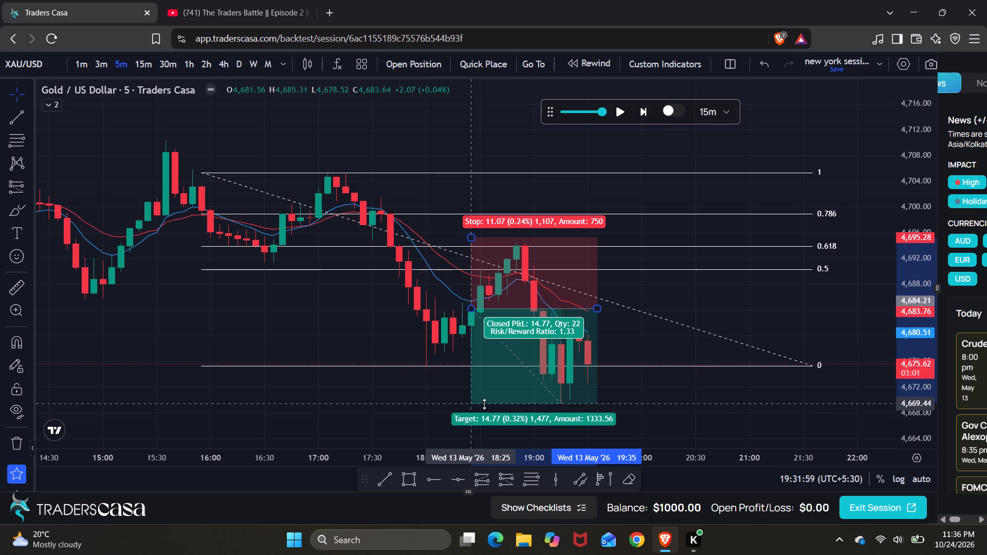
pyautogui.moveTo(484, 404); pyautogui.dragTo(480, 415)
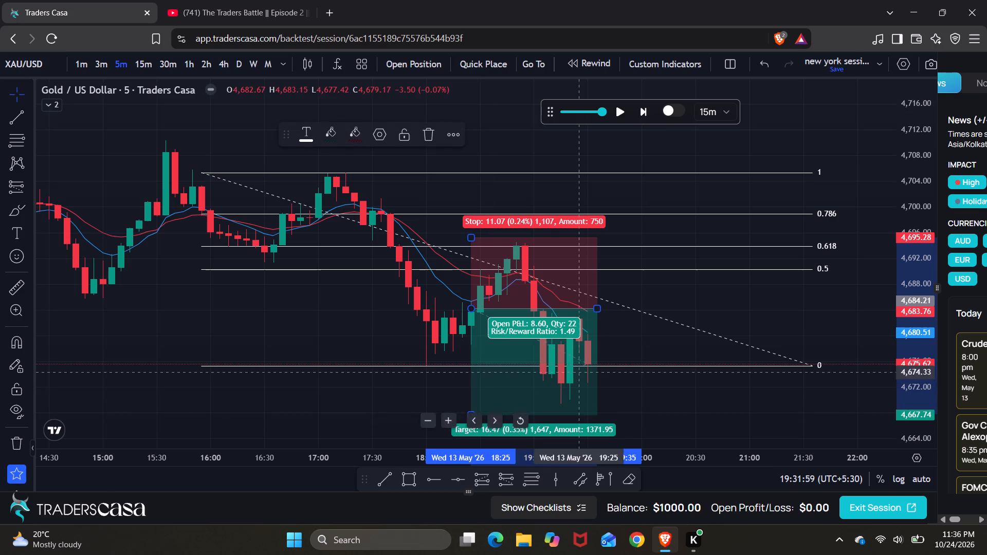
# Advance the replay to 21:16:59 on 13 May, extending the short position's end time to about 21:45 along the way.
pyautogui.moveTo(597, 312); pyautogui.dragTo(669, 308)
pyautogui.click(747, 421)
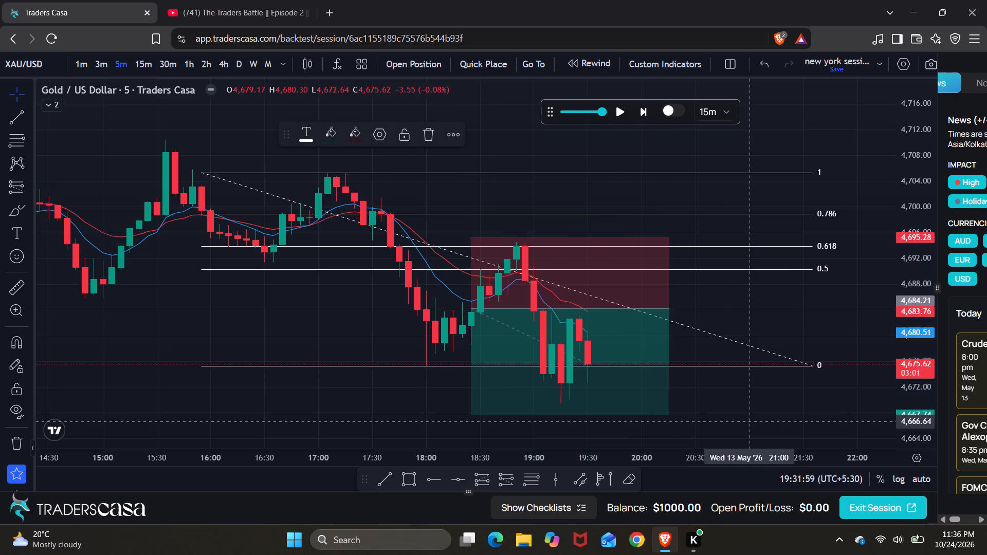
pyautogui.write('00')
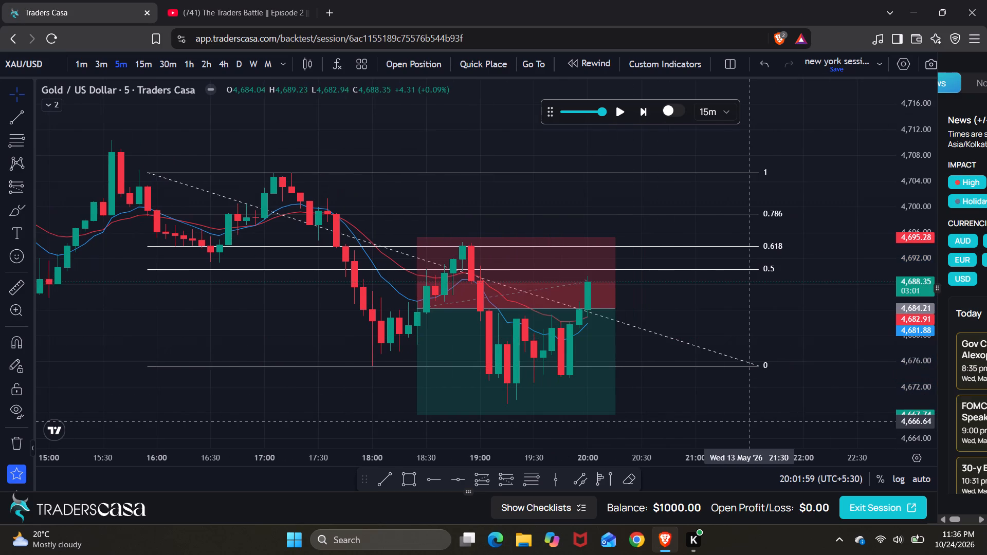
pyautogui.write('00')
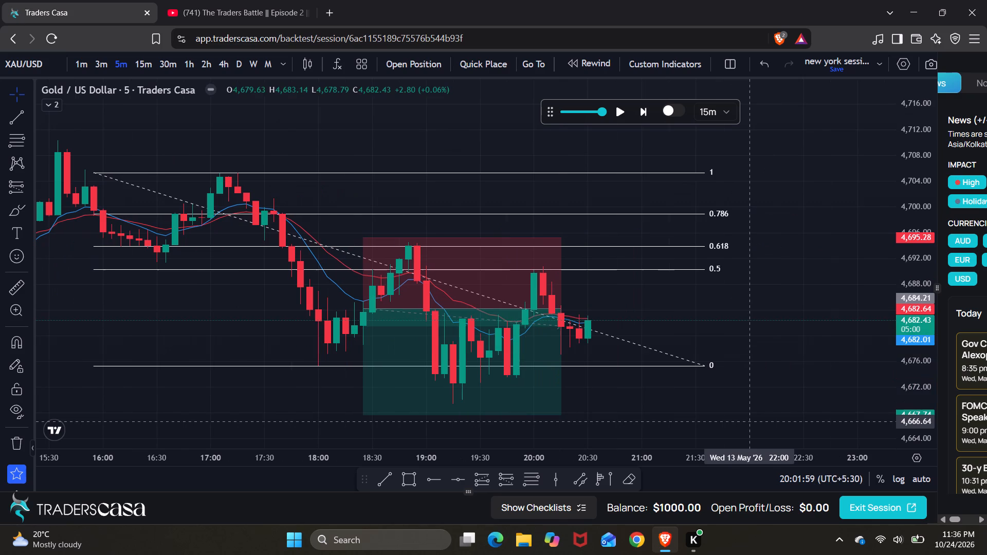
pyautogui.moveTo(559, 309); pyautogui.dragTo(720, 311)
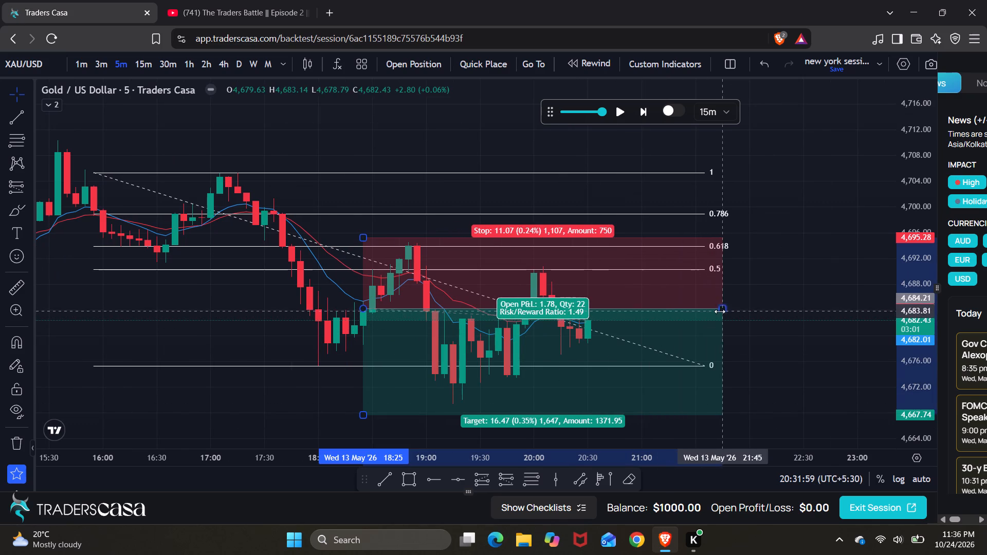
pyautogui.click(782, 351)
pyautogui.write('000')
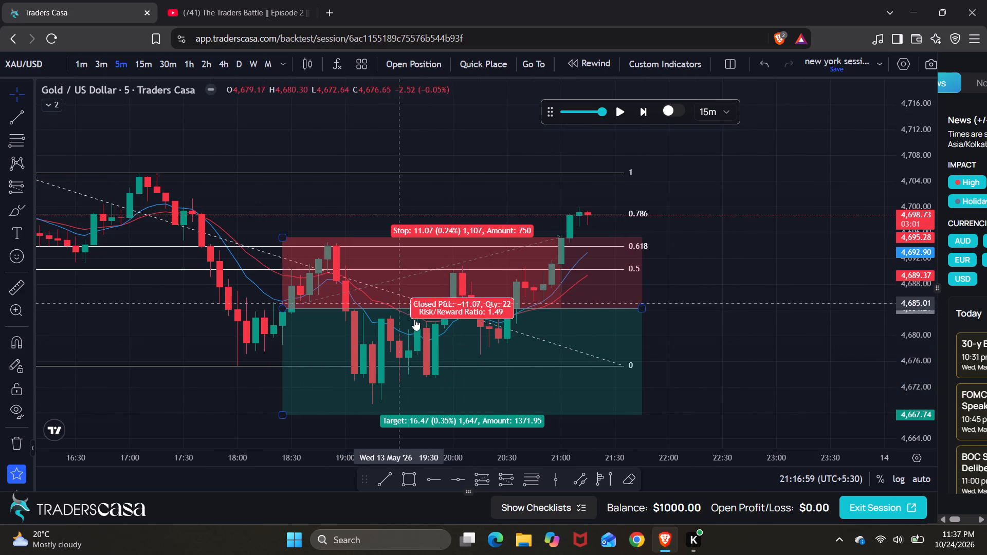
# Examine the blue price zones on the daily chart and the 13 May swing against the retracement on the 15-minute chart.
pyautogui.click(138, 65)
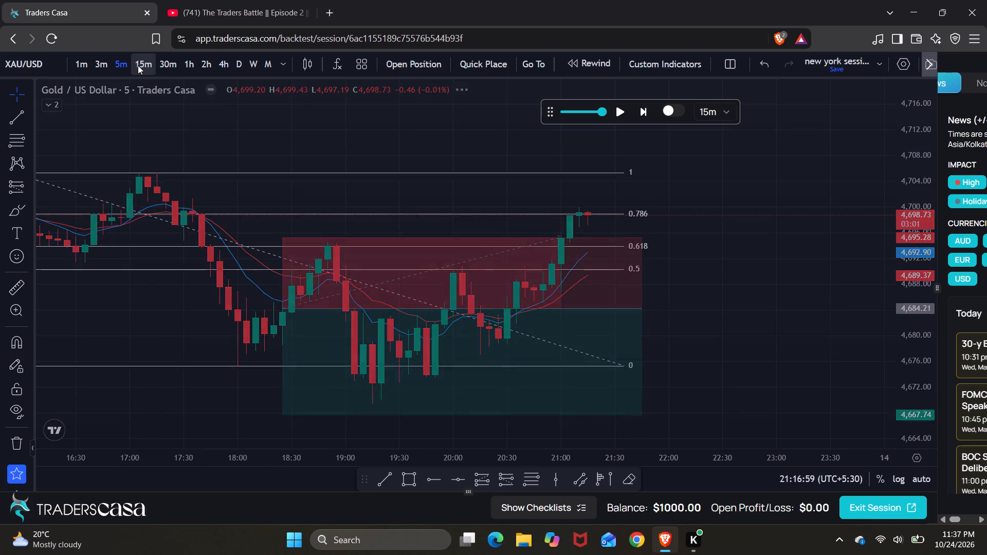
pyautogui.click(239, 69)
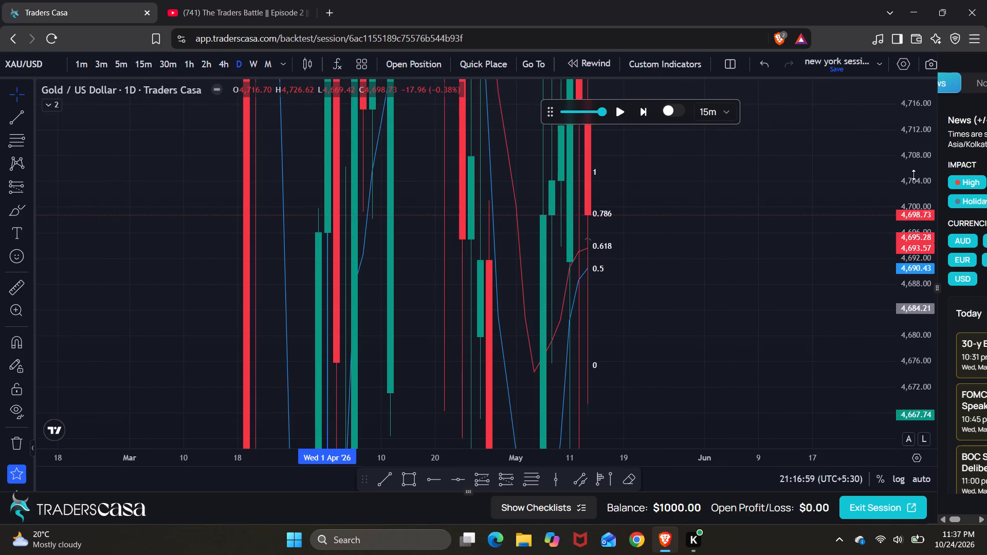
pyautogui.moveTo(913, 175); pyautogui.dragTo(890, 457)
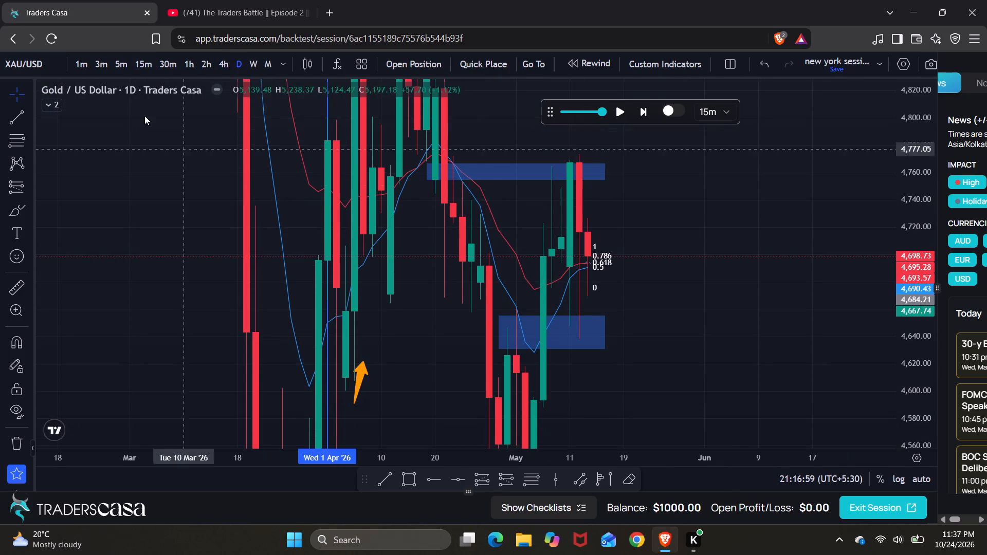
pyautogui.click(143, 62)
pyautogui.hscroll(-1, 516, 342)
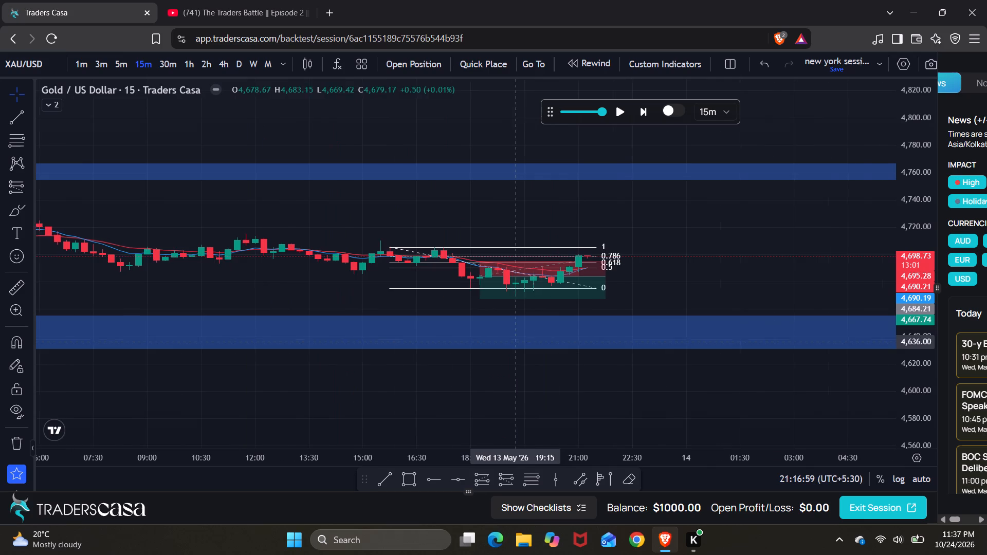
pyautogui.hscroll(-1, 516, 342)
pyautogui.moveTo(904, 381); pyautogui.dragTo(889, 81)
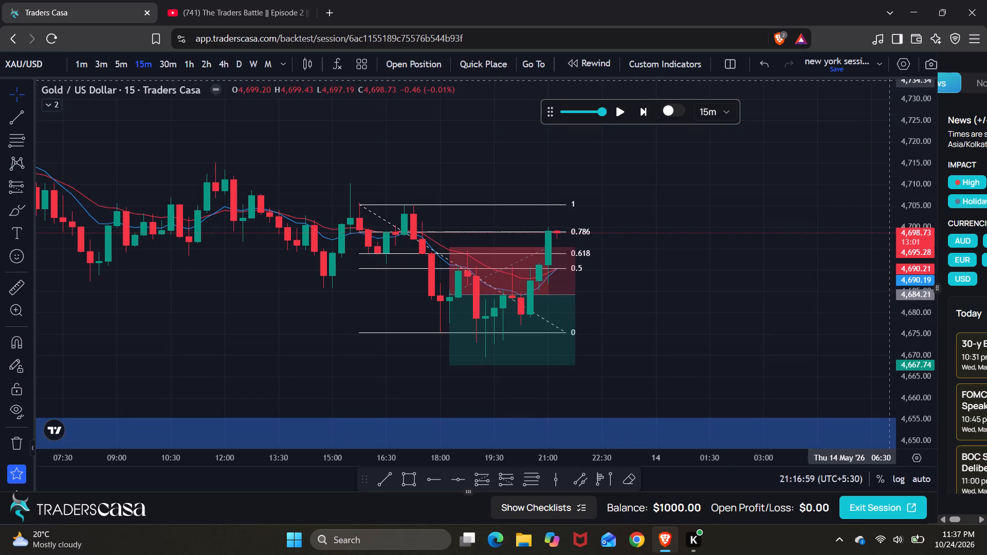
pyautogui.moveTo(921, 355); pyautogui.dragTo(878, 245)
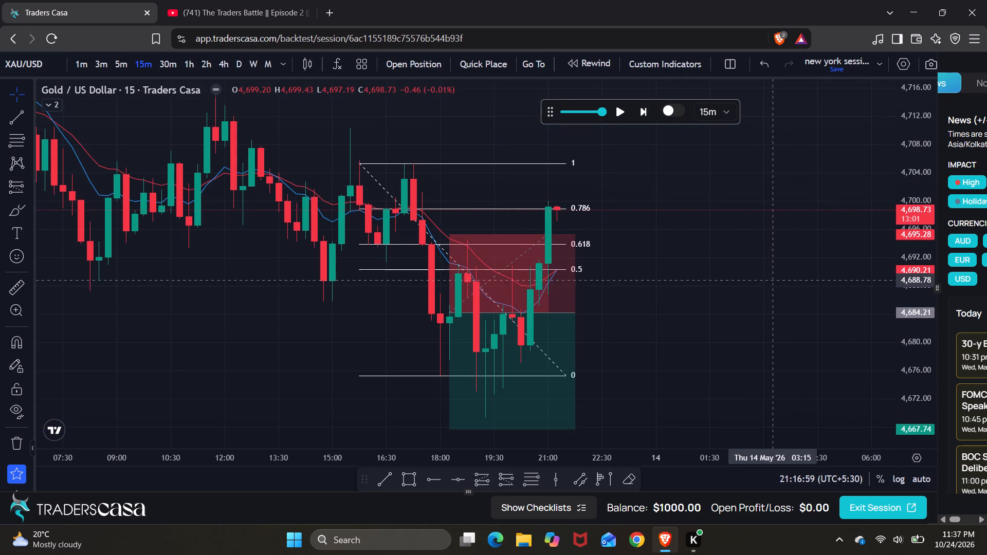
pyautogui.scroll(1, 749, 292)
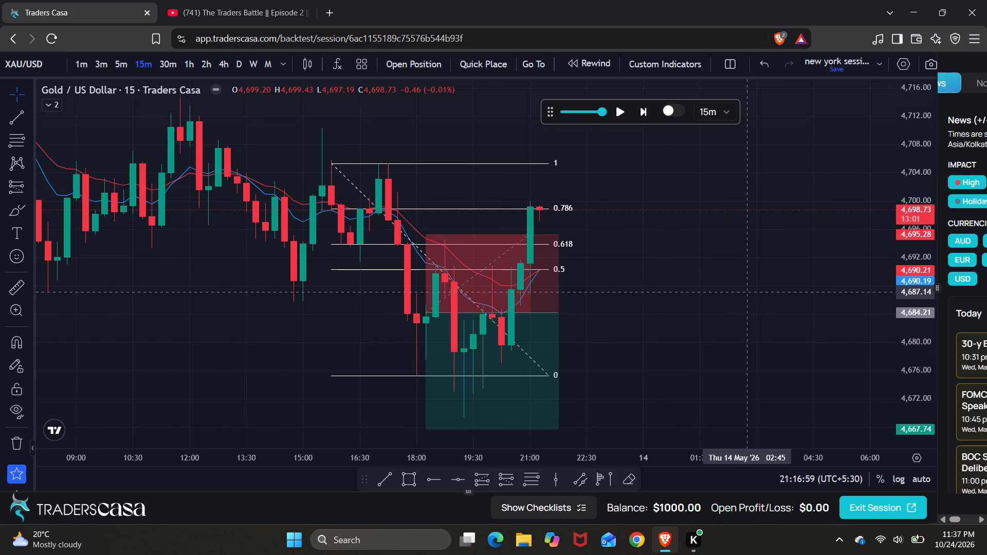
# Delete the short position drawn on the 13 May decline.
pyautogui.click(530, 286)
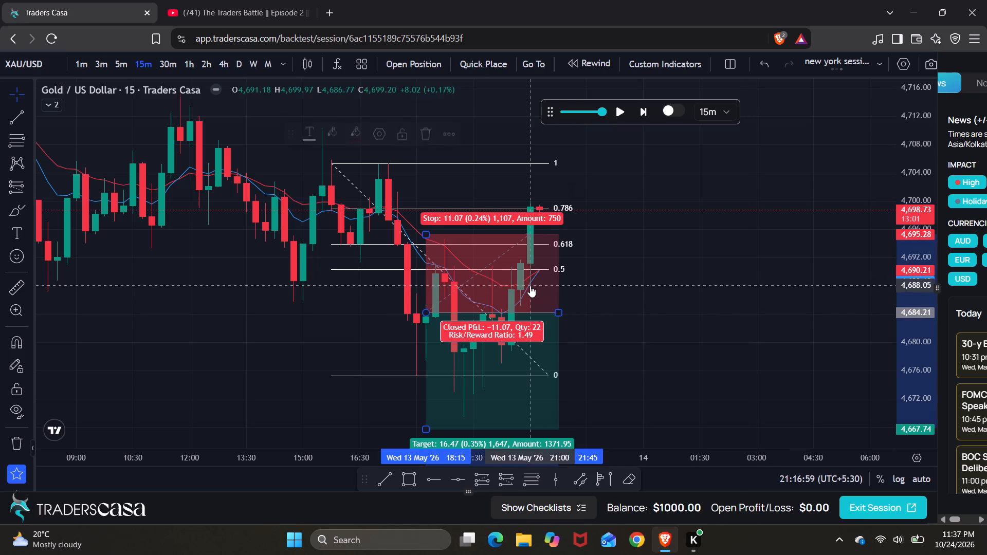
pyautogui.doubleClick(419, 133)
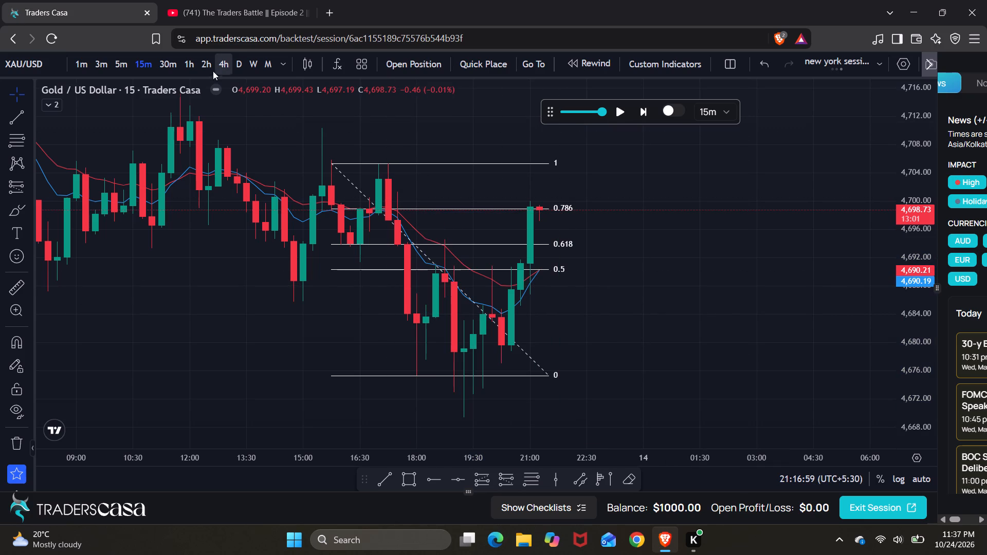
# On the 1-hour chart, delete the Fibonacci retracement drawn on the 13 May decline.
pyautogui.click(192, 66)
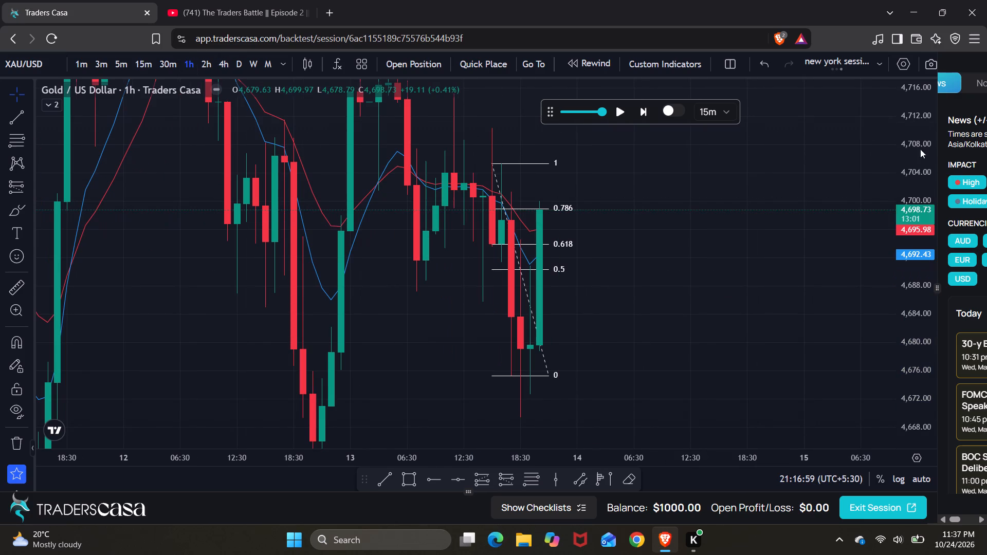
pyautogui.moveTo(912, 122); pyautogui.dragTo(883, 383)
pyautogui.scroll(-3, 627, 337)
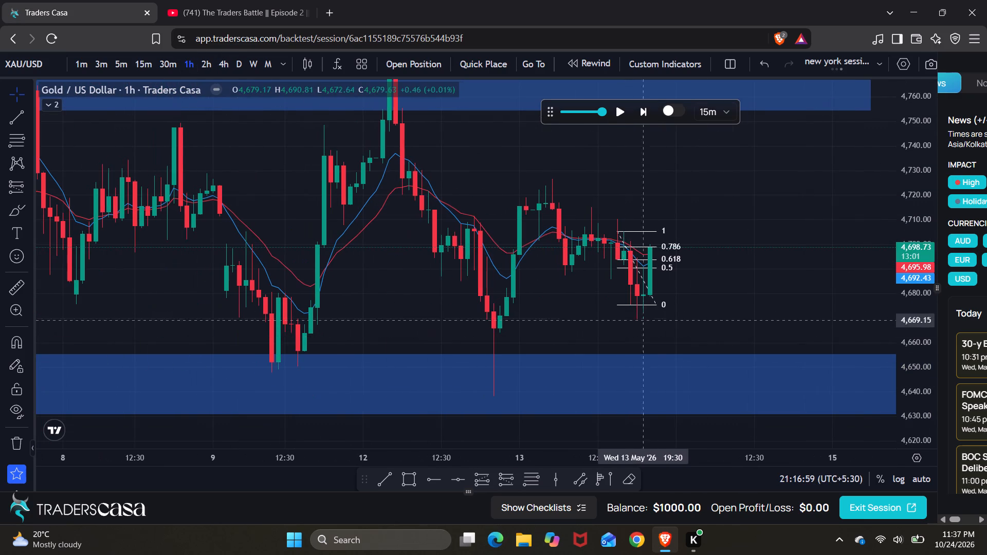
pyautogui.click(653, 305)
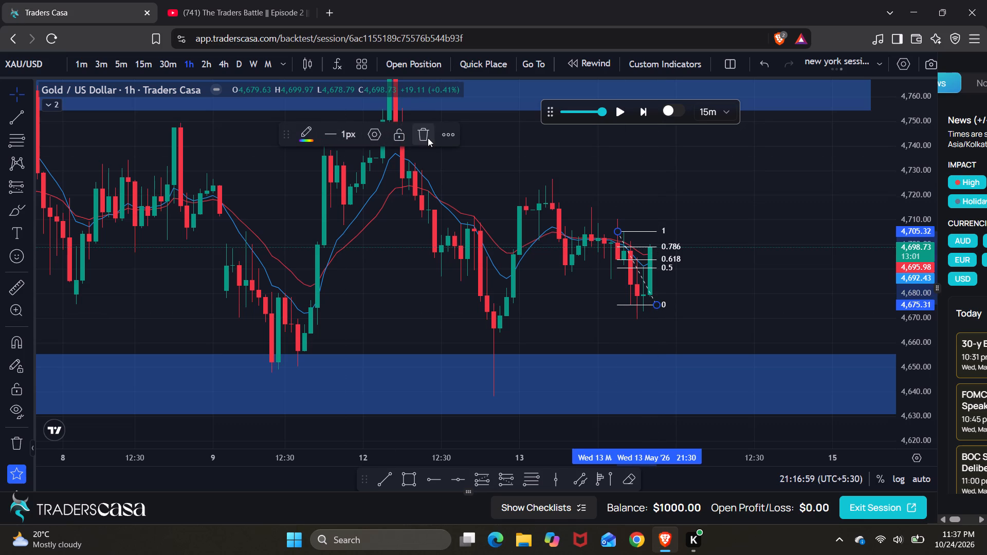
pyautogui.click(428, 138)
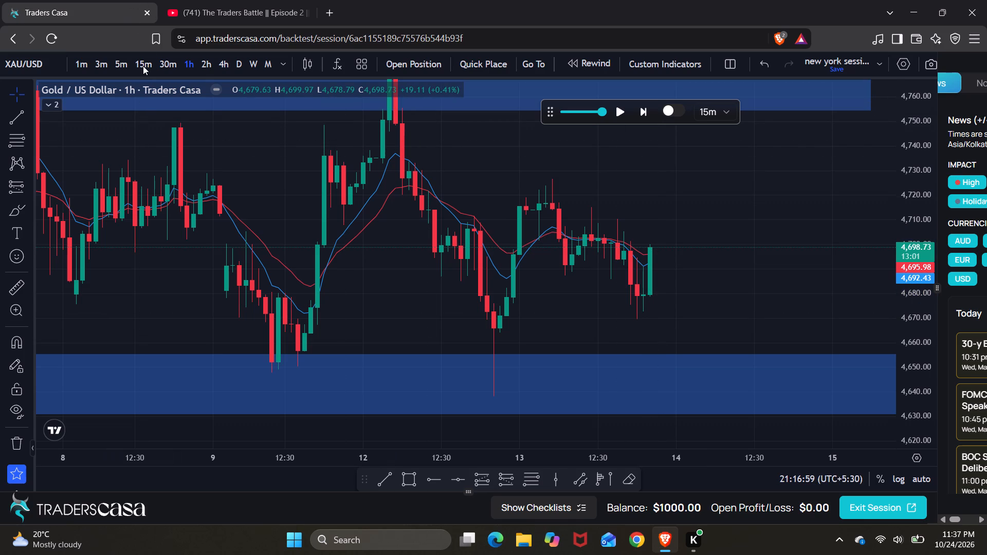
# On the 15-minute chart, play the replay forward and pause it at 09:46:59 on 14 May.
pyautogui.click(143, 66)
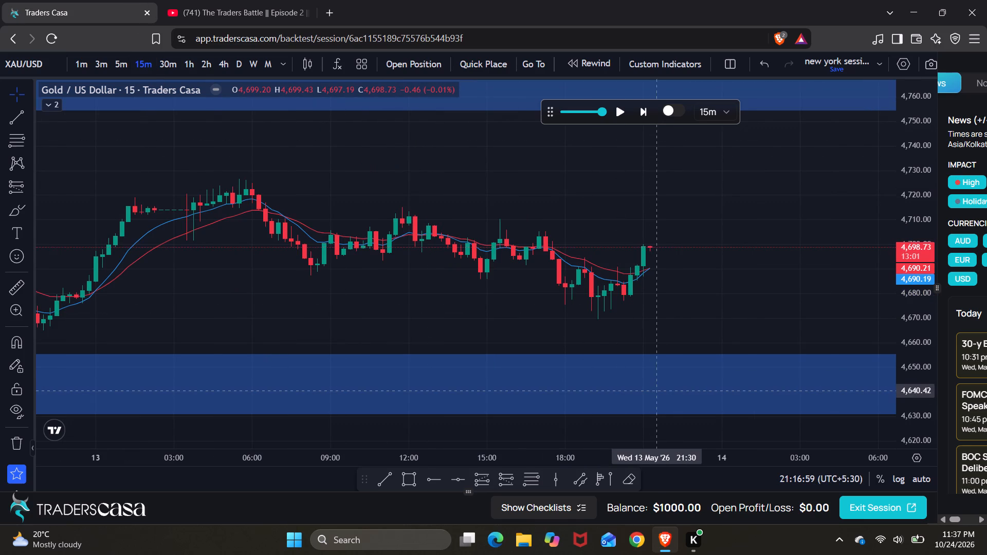
pyautogui.press('.')
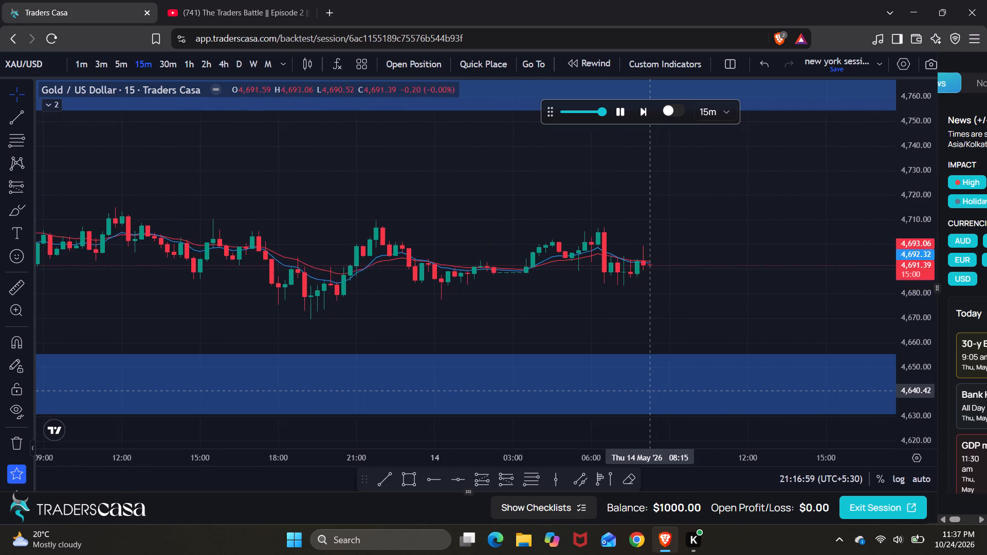
pyautogui.press('.')
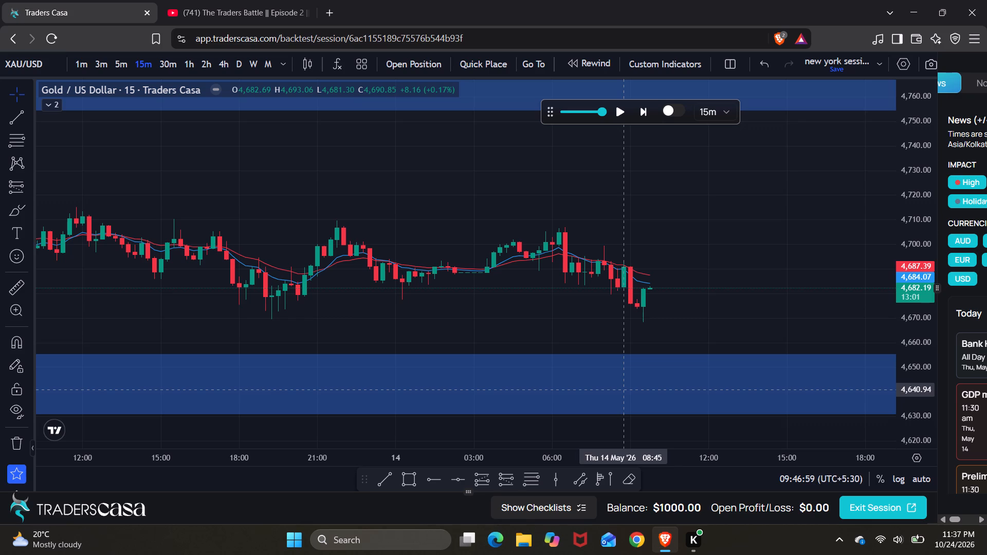
# Draw a Fibonacci retracement on 14 May from about 4,699.71 at 07:15 to about 4,679.86 at 10:15.
pyautogui.scroll(-1, 588, 341)
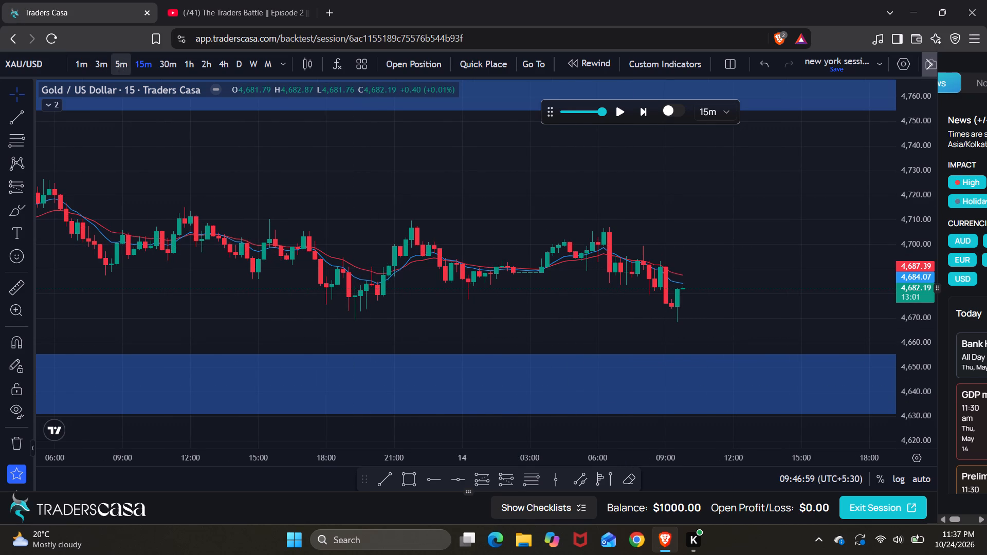
pyautogui.click(531, 471)
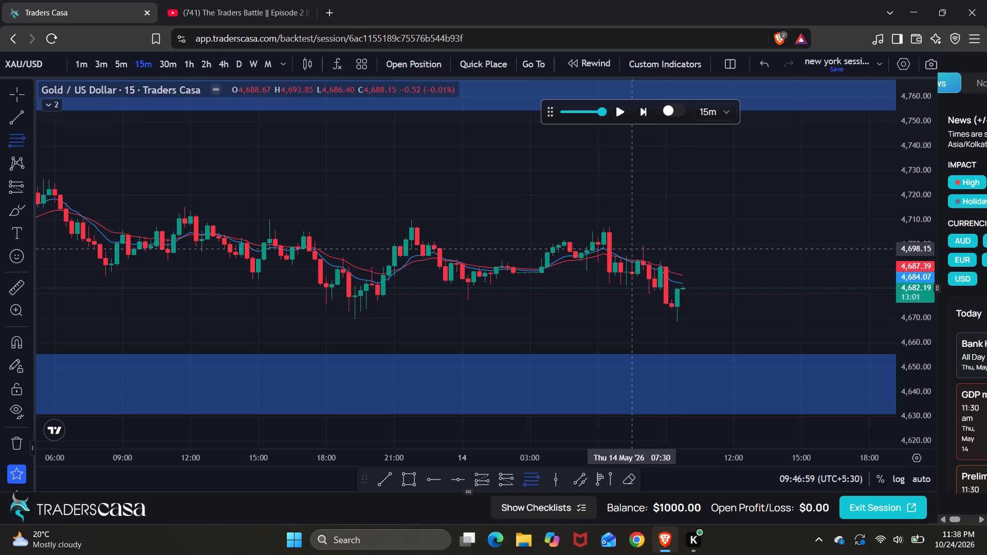
pyautogui.moveTo(628, 245); pyautogui.dragTo(729, 285)
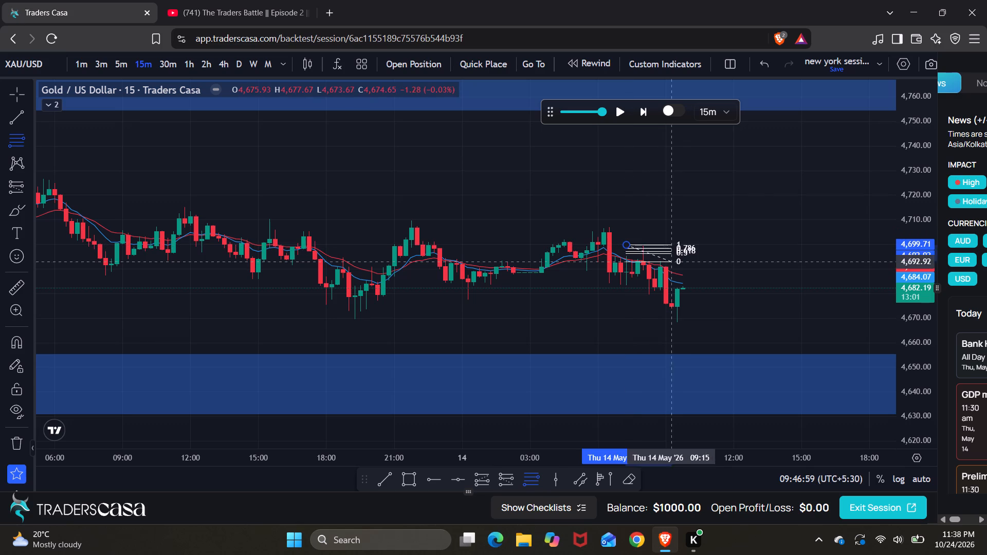
pyautogui.moveTo(729, 285); pyautogui.dragTo(761, 305)
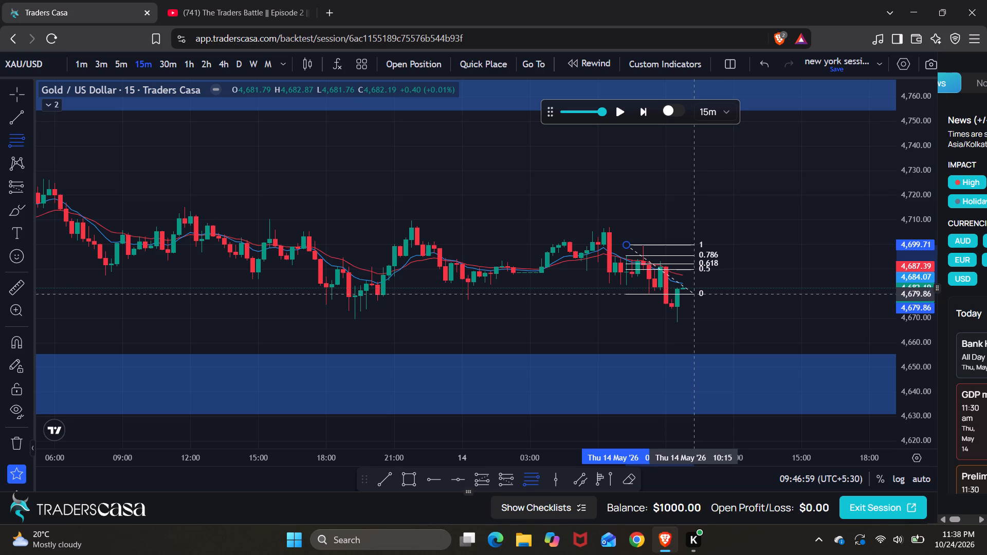
pyautogui.click(695, 294)
# On the 5-minute chart, place a short position at about 4,687.04 from 08:35 on 14 May, with stop about 4,694.07 and target about 4,669.04.
pyautogui.click(121, 62)
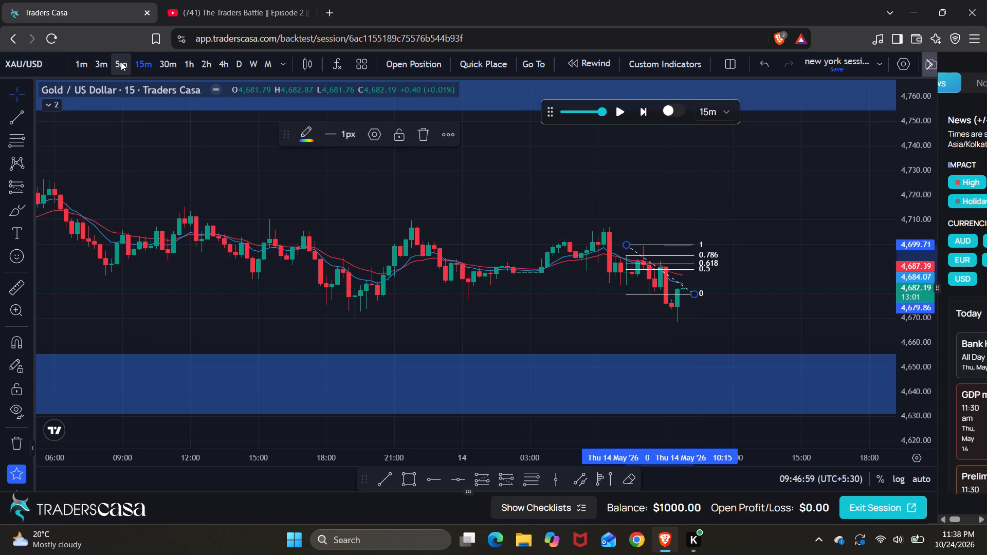
pyautogui.moveTo(931, 394); pyautogui.dragTo(876, 95)
pyautogui.moveTo(795, 246); pyautogui.dragTo(721, 153)
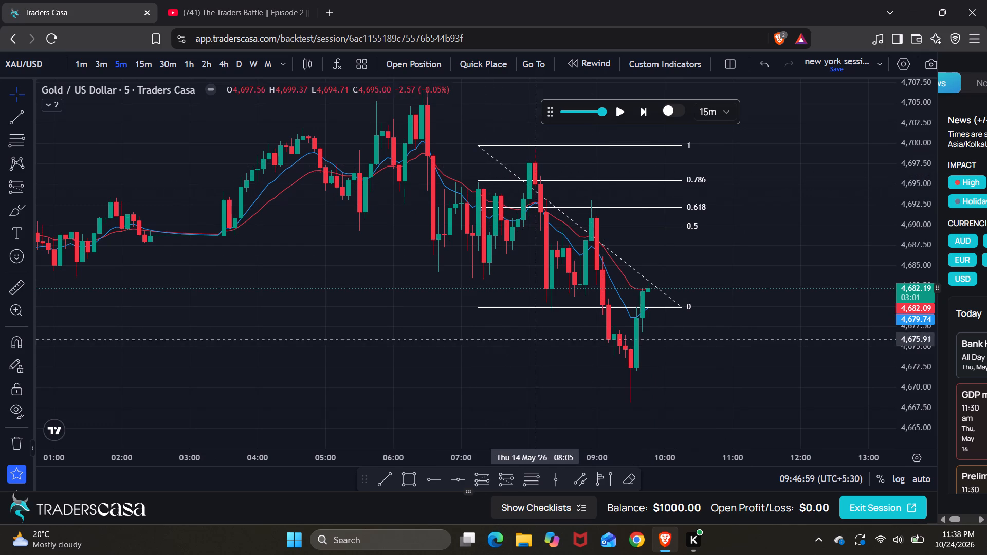
pyautogui.click(510, 474)
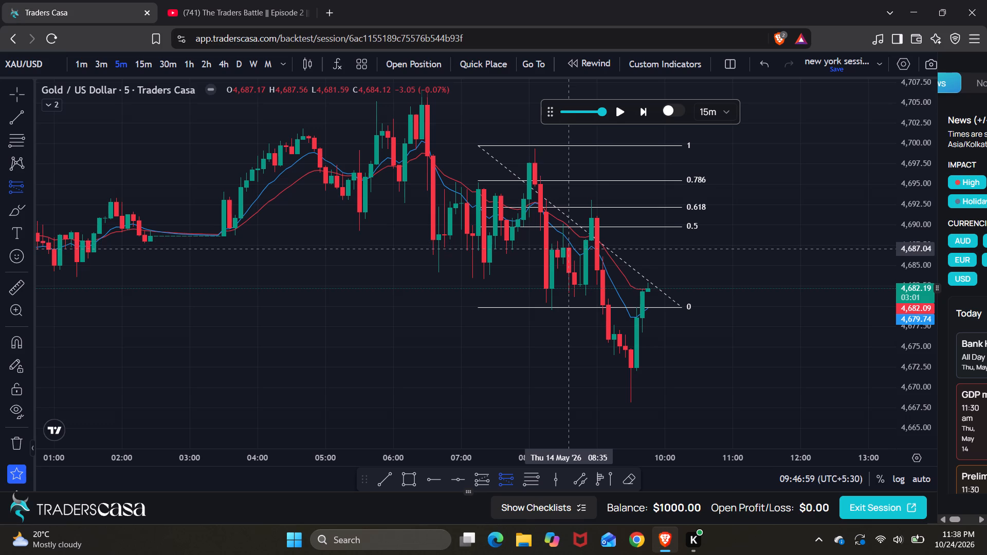
pyautogui.click(570, 249)
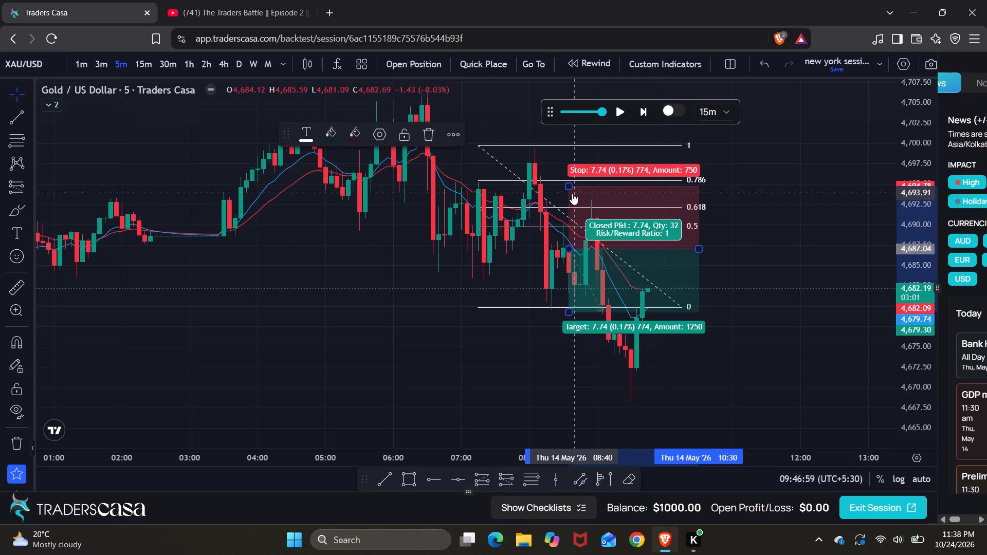
pyautogui.moveTo(570, 184); pyautogui.dragTo(562, 200)
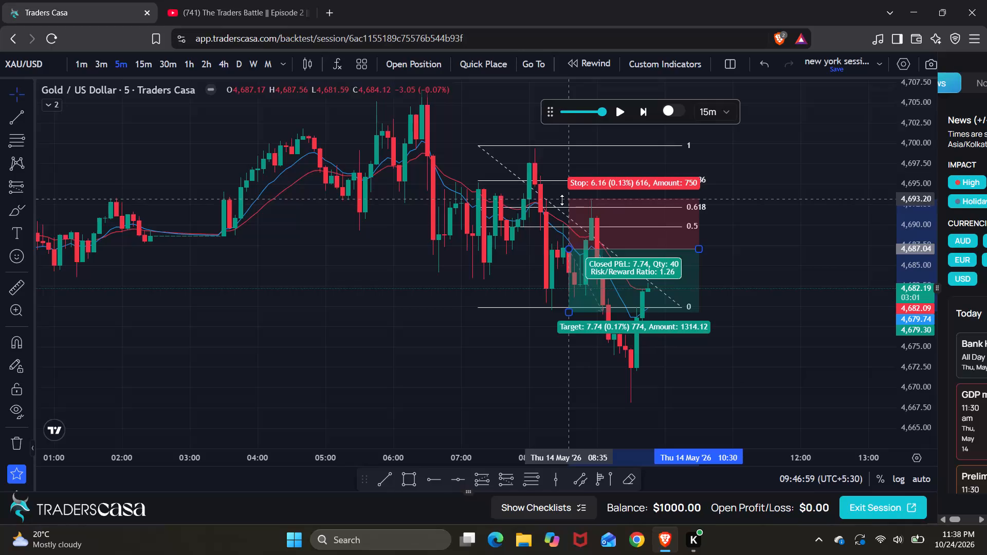
pyautogui.moveTo(562, 200); pyautogui.dragTo(563, 191)
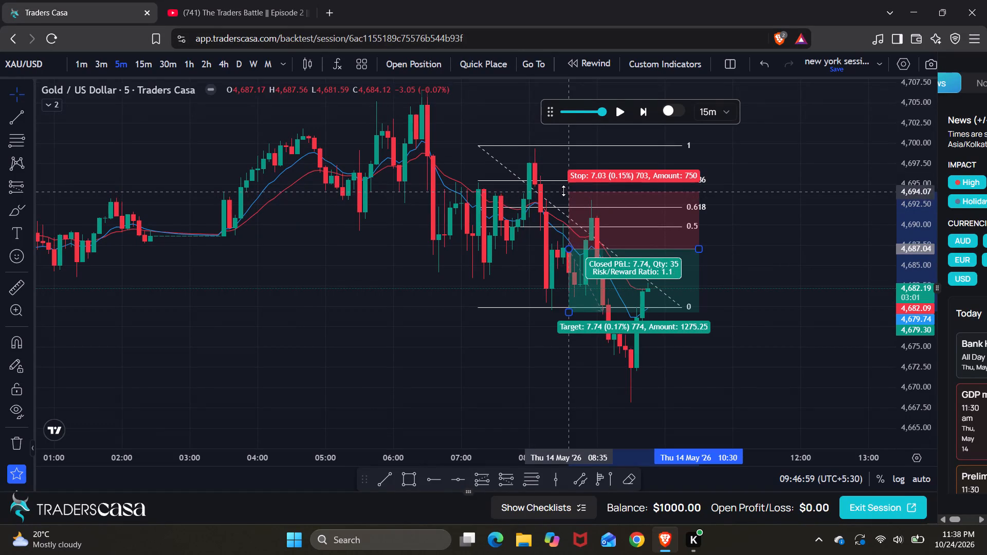
pyautogui.moveTo(563, 191); pyautogui.dragTo(563, 191)
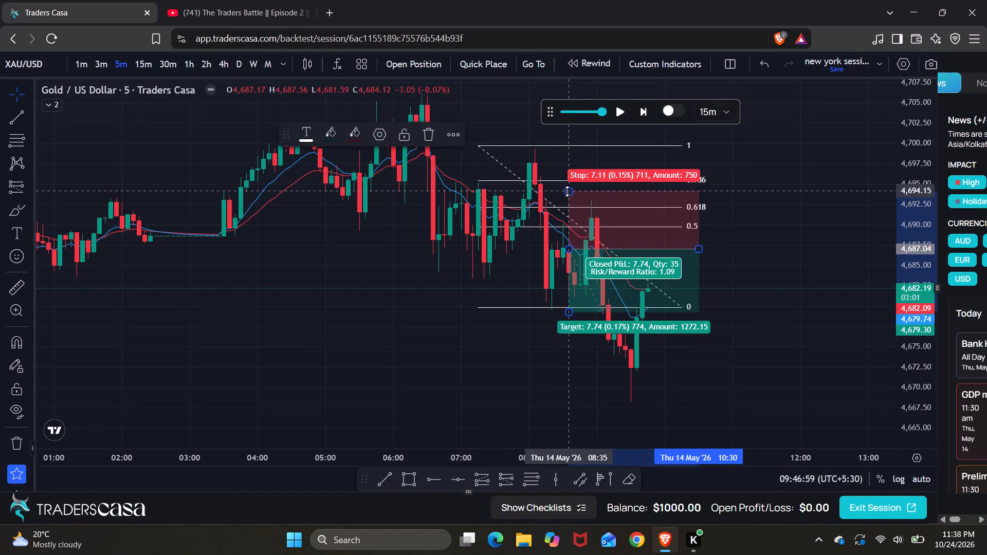
pyautogui.click(567, 191)
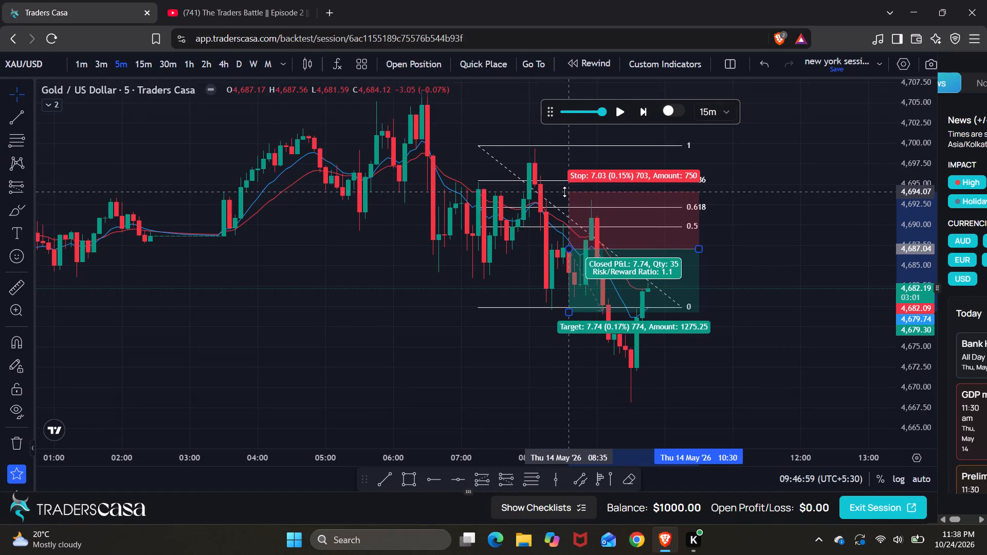
pyautogui.moveTo(571, 314); pyautogui.dragTo(581, 341)
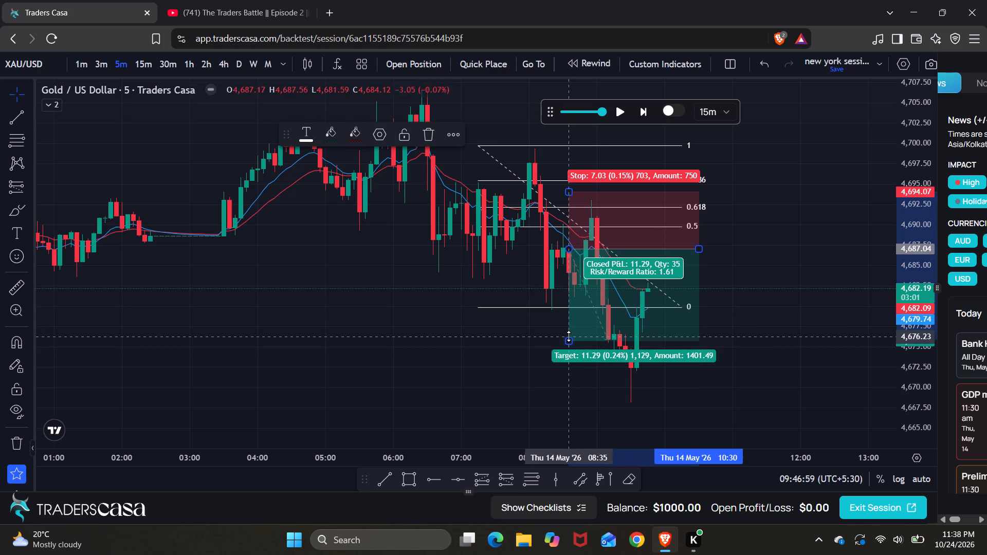
pyautogui.moveTo(568, 338); pyautogui.dragTo(570, 400)
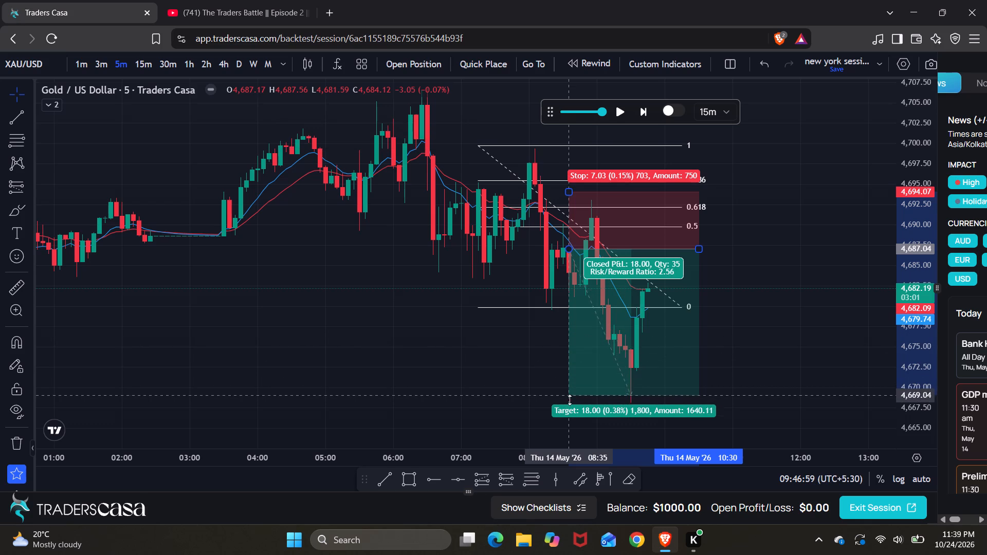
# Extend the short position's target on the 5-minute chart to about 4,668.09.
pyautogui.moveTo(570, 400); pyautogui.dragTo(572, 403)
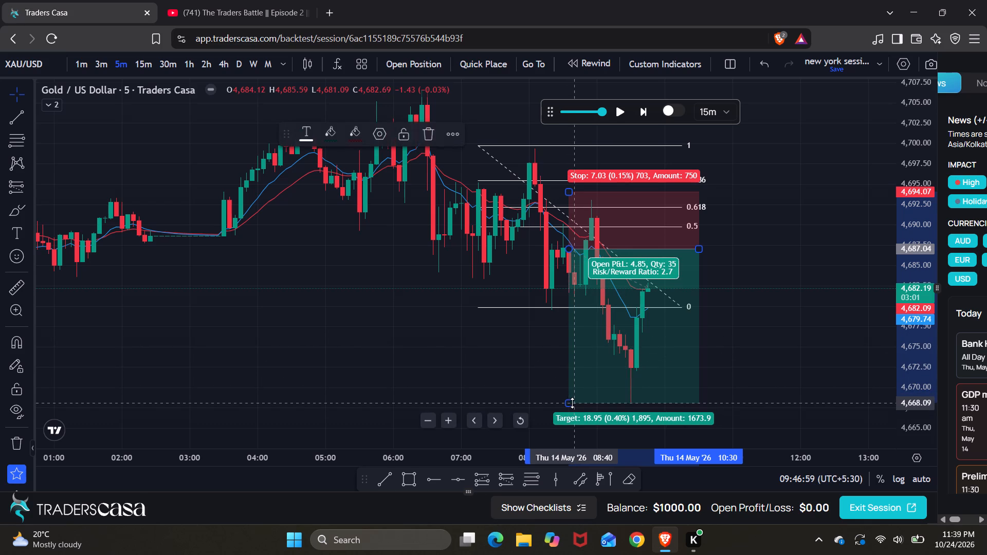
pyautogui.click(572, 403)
# On the 15-minute chart, delete the short position placed on 14 May.
pyautogui.click(143, 65)
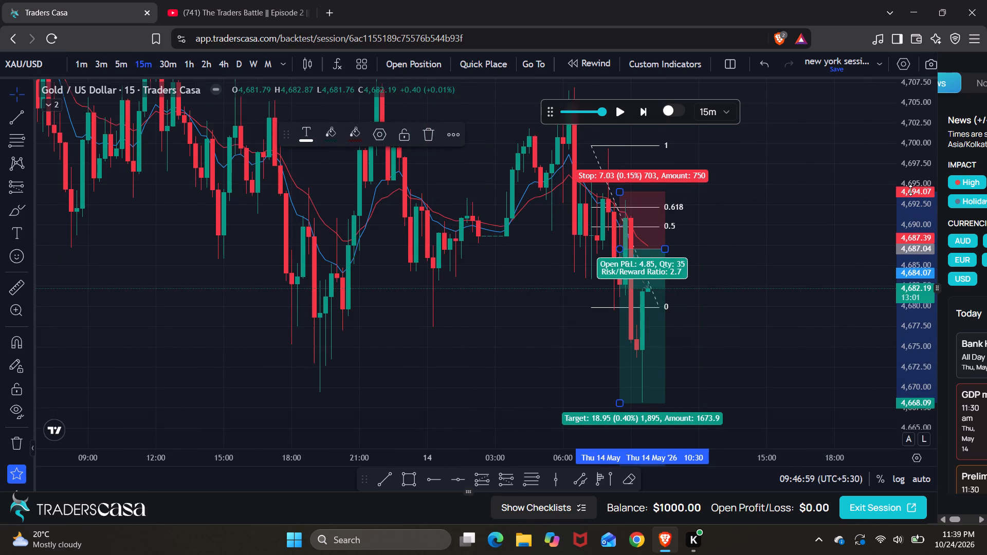
pyautogui.moveTo(910, 190); pyautogui.dragTo(857, 355)
pyautogui.click(429, 136)
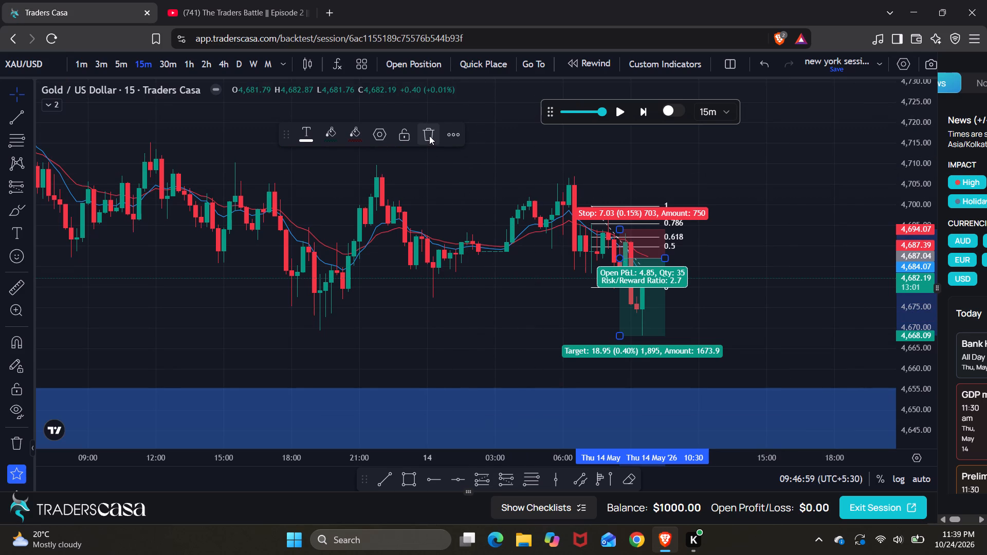
# On the daily chart, place a horizontal ray at about 4,669.57 starting from 7 May.
pyautogui.click(654, 286)
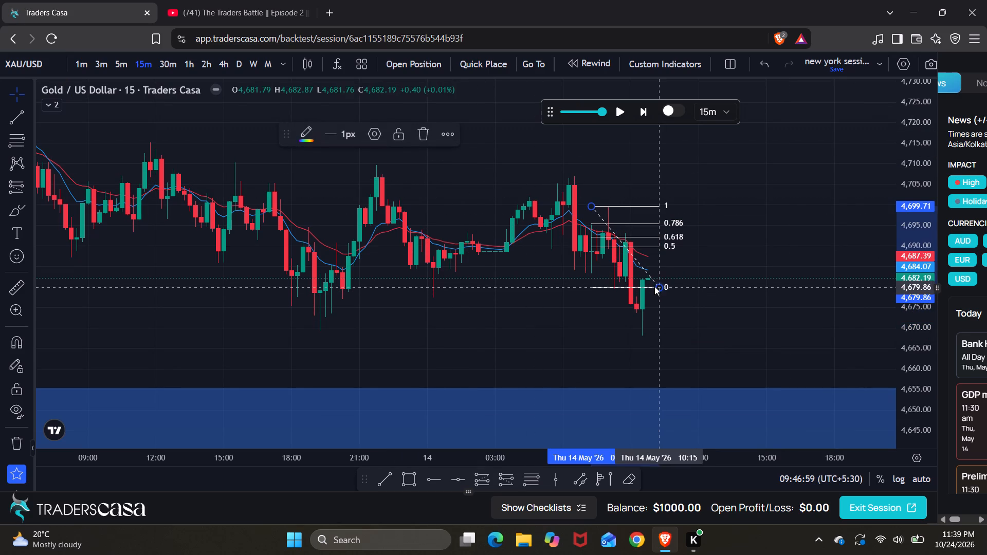
pyautogui.click(237, 69)
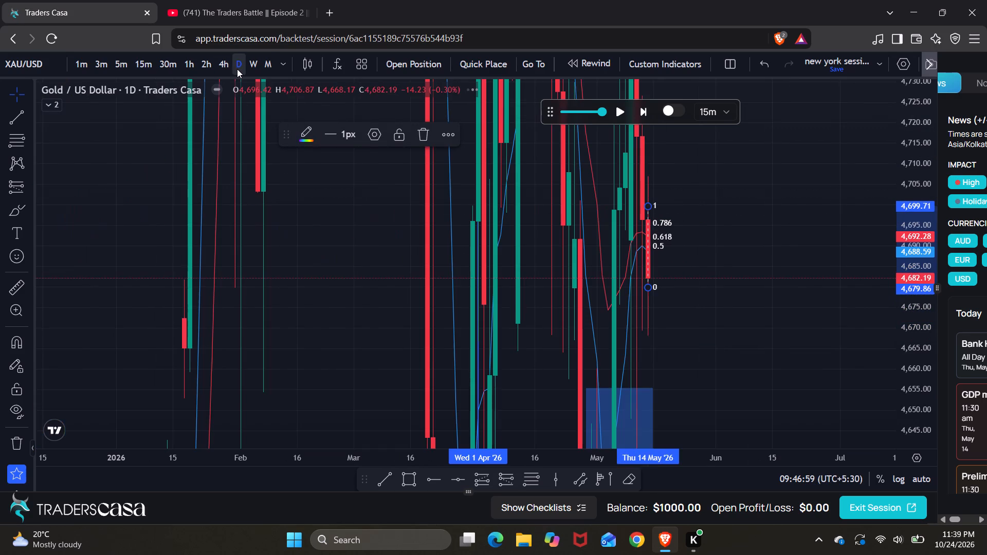
pyautogui.scroll(5, 673, 325)
pyautogui.click(433, 474)
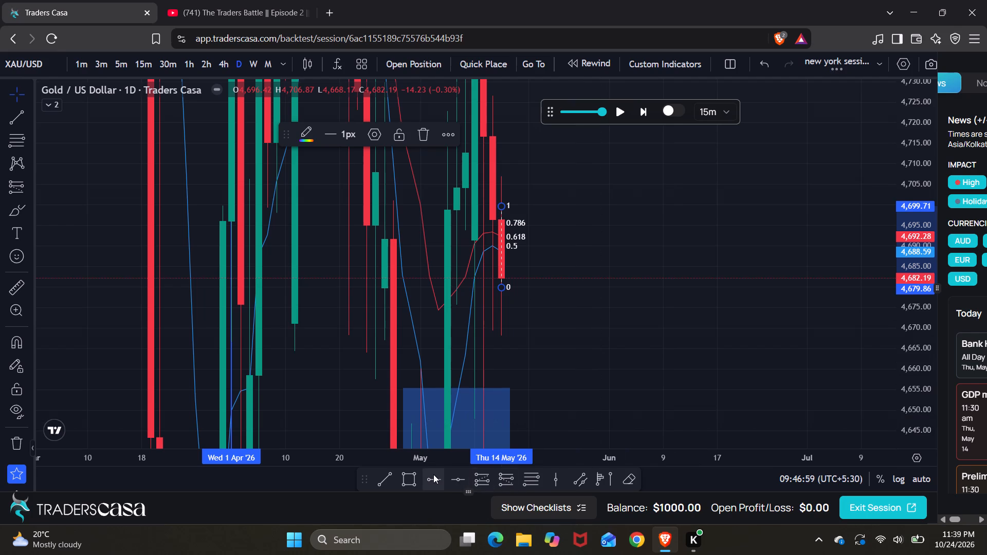
pyautogui.click(456, 330)
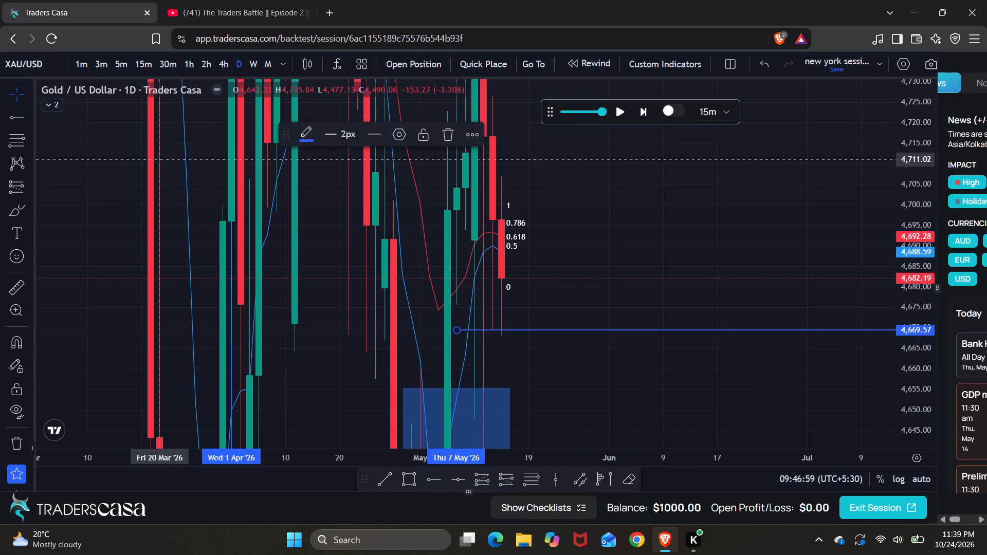
# On the 15-minute chart, delete the Fibonacci retracement drawn on the 14 May decline.
pyautogui.click(139, 54)
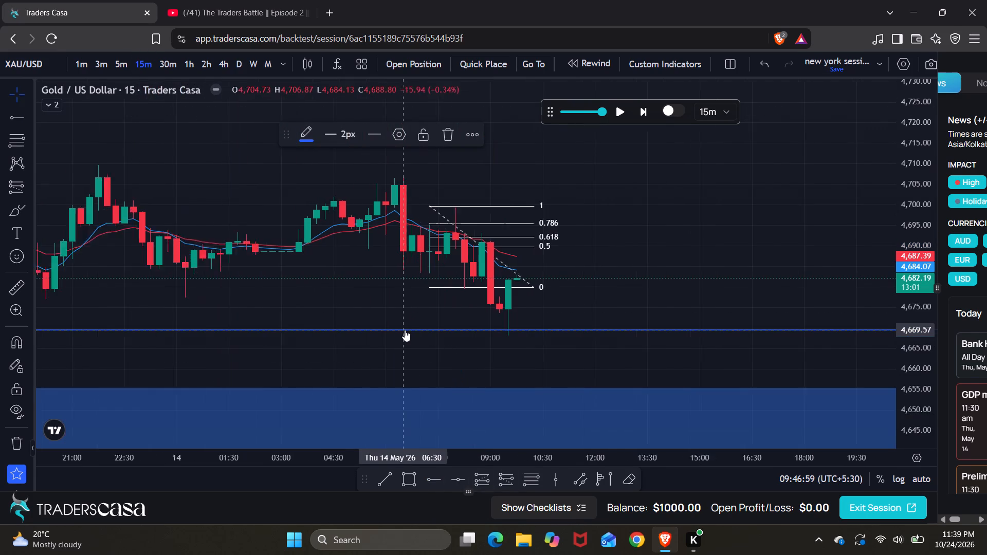
pyautogui.scroll(3, 405, 330)
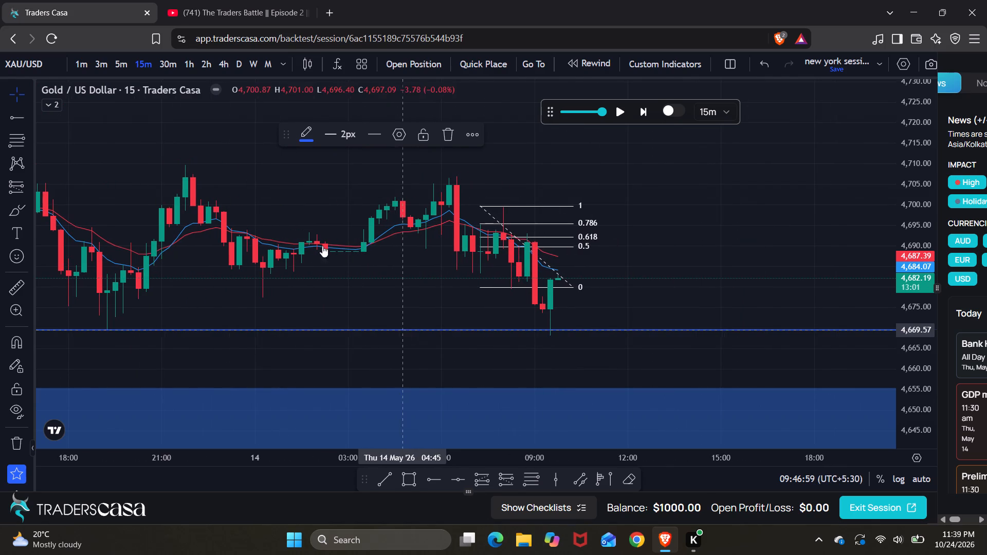
pyautogui.scroll(1, 320, 193)
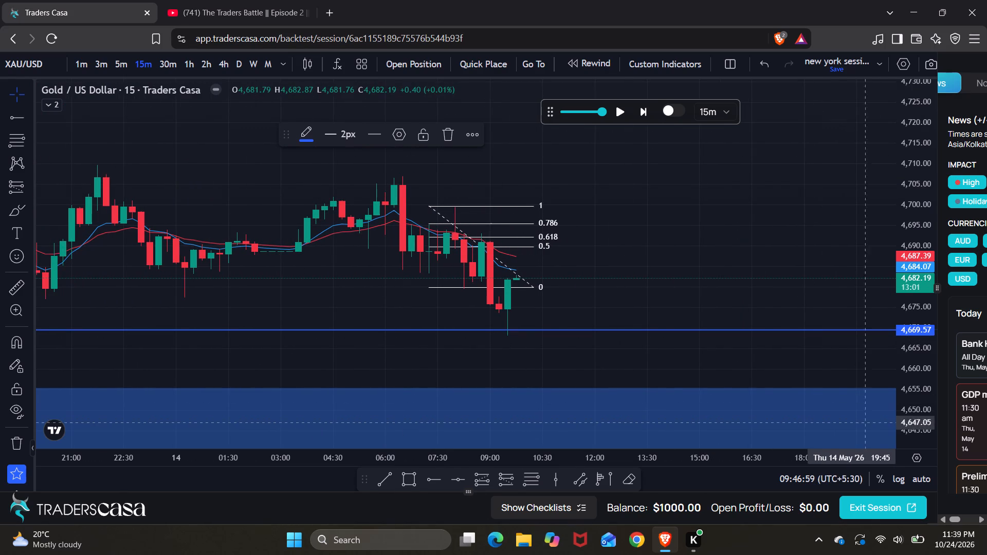
pyautogui.moveTo(905, 394); pyautogui.dragTo(891, 334)
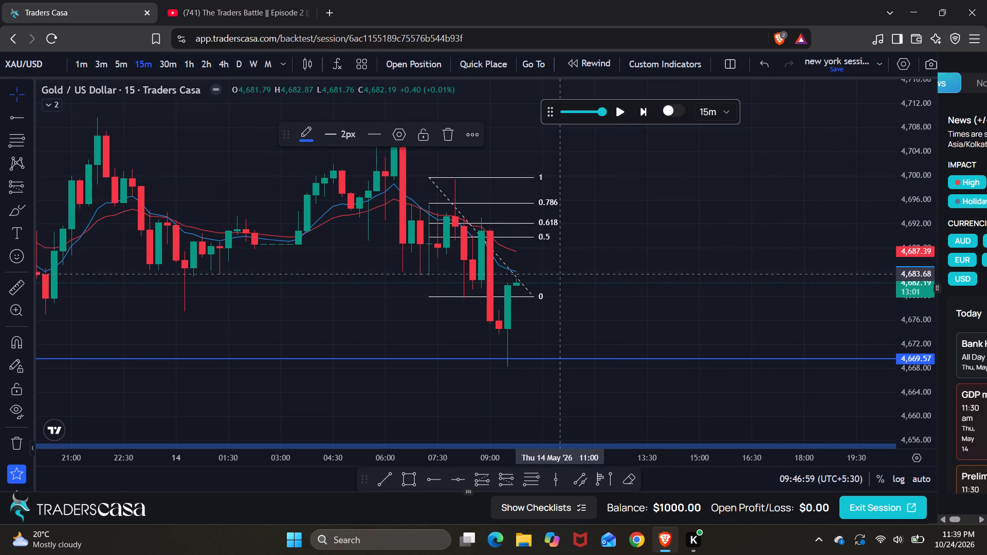
pyautogui.click(527, 295)
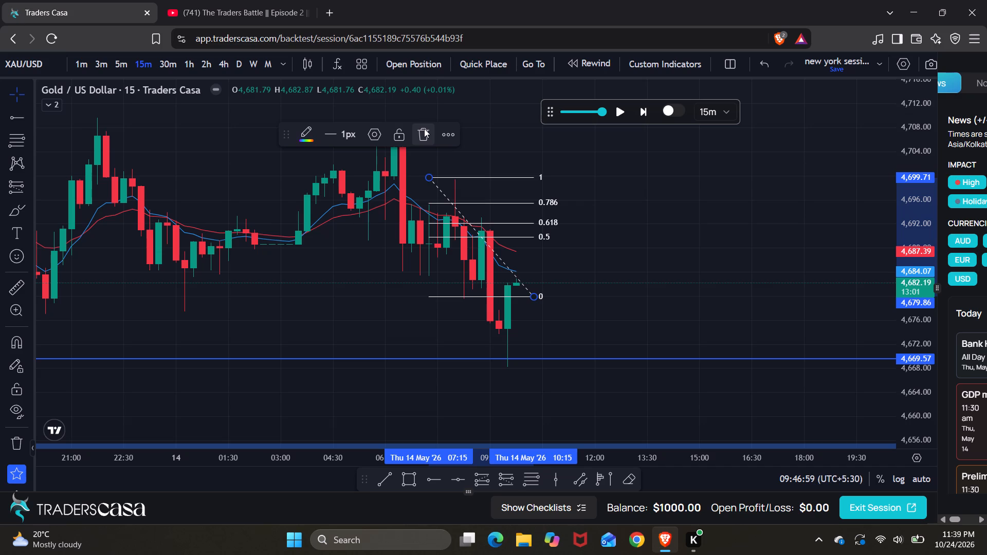
pyautogui.click(424, 128)
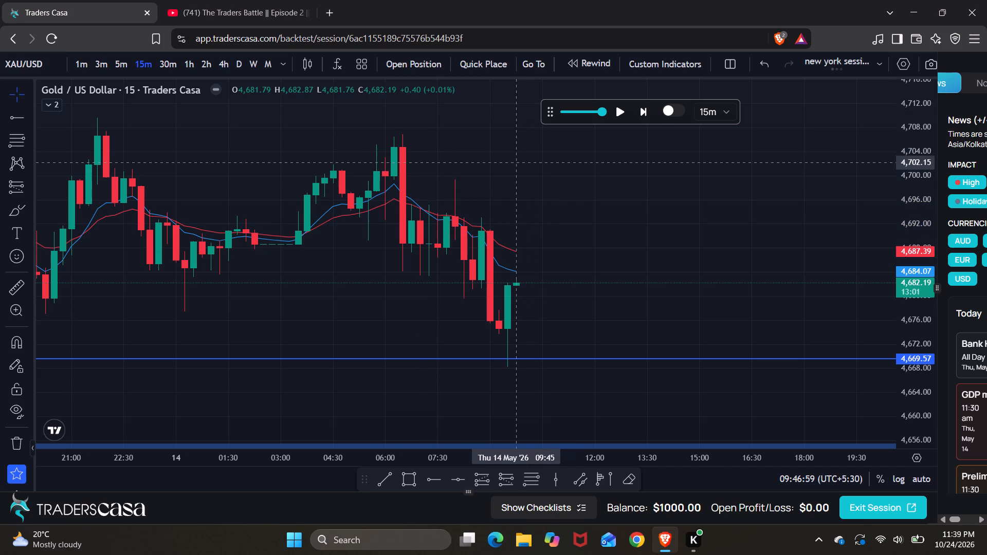
# Play the replay forward on 14 May, pausing at 13:46:59 and again at 19:46:59.
pyautogui.press('.')
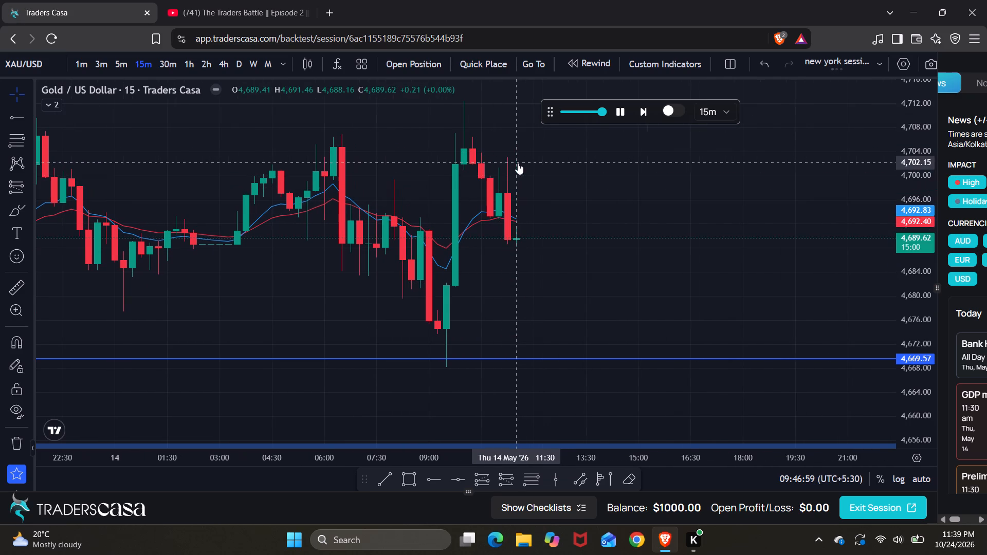
pyautogui.press('.')
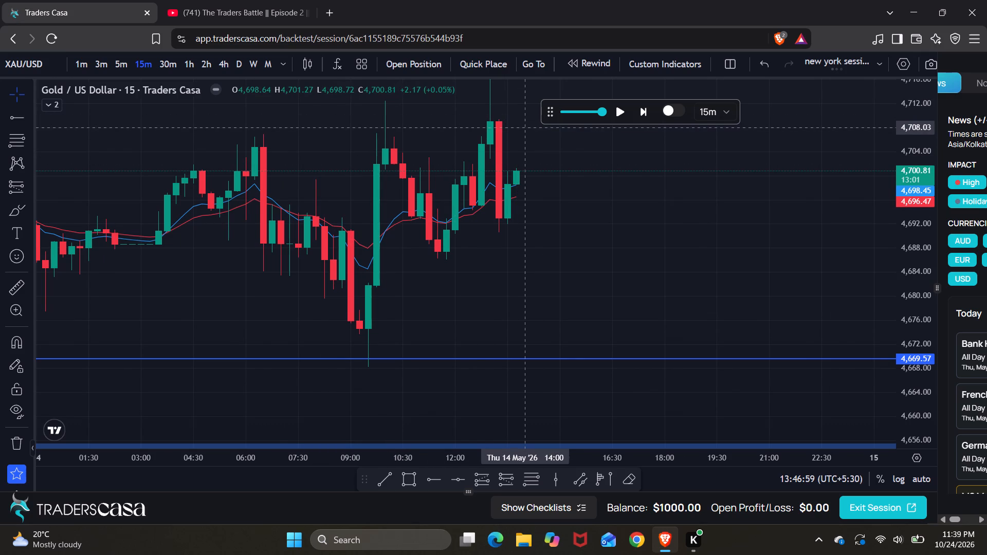
pyautogui.press('.')
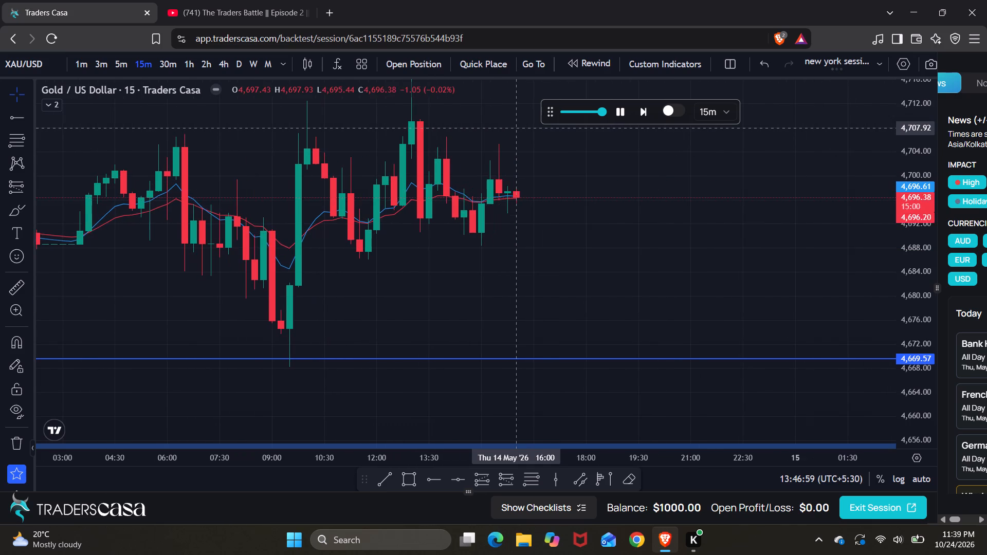
pyautogui.press('.')
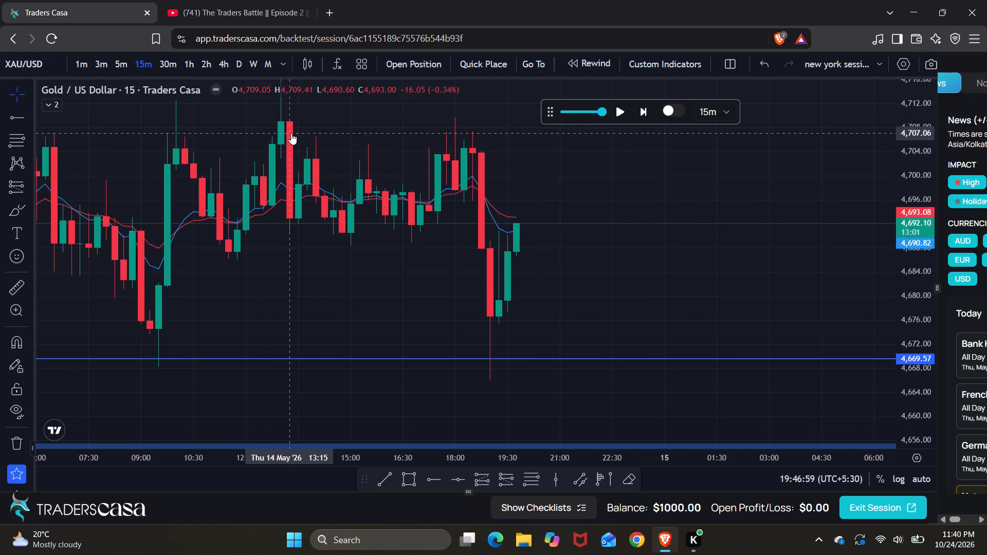
# On the 15-minute chart, draw a Fibonacci retracement on 14 May from about 4,707.38 at 17:45 to about 4,665.85 at 22:45.
pyautogui.click(234, 69)
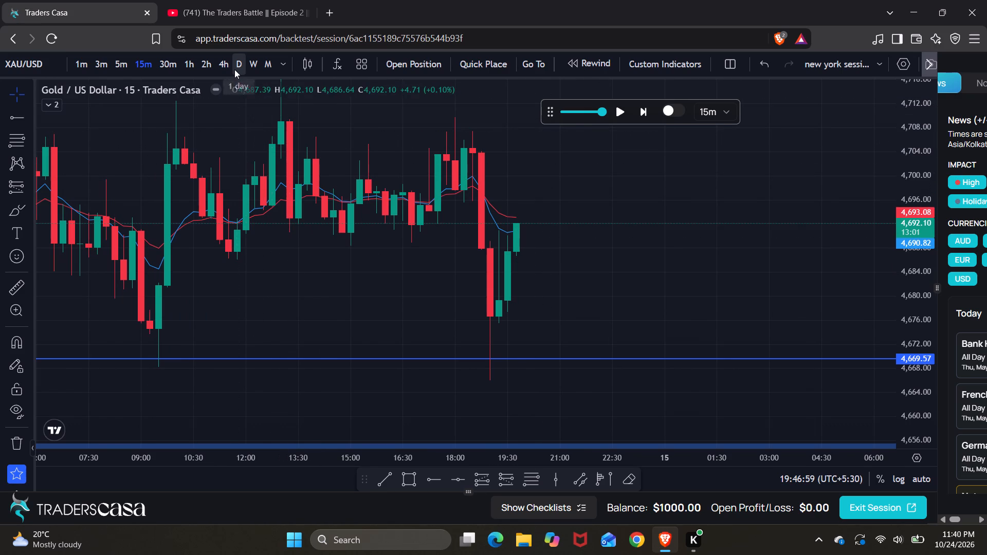
pyautogui.moveTo(701, 210); pyautogui.dragTo(675, 400)
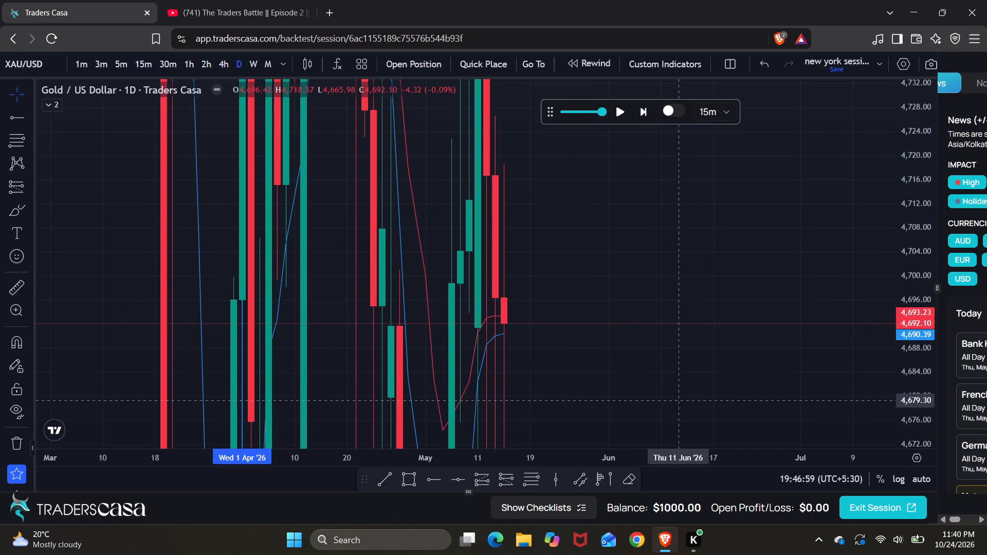
pyautogui.click(145, 70)
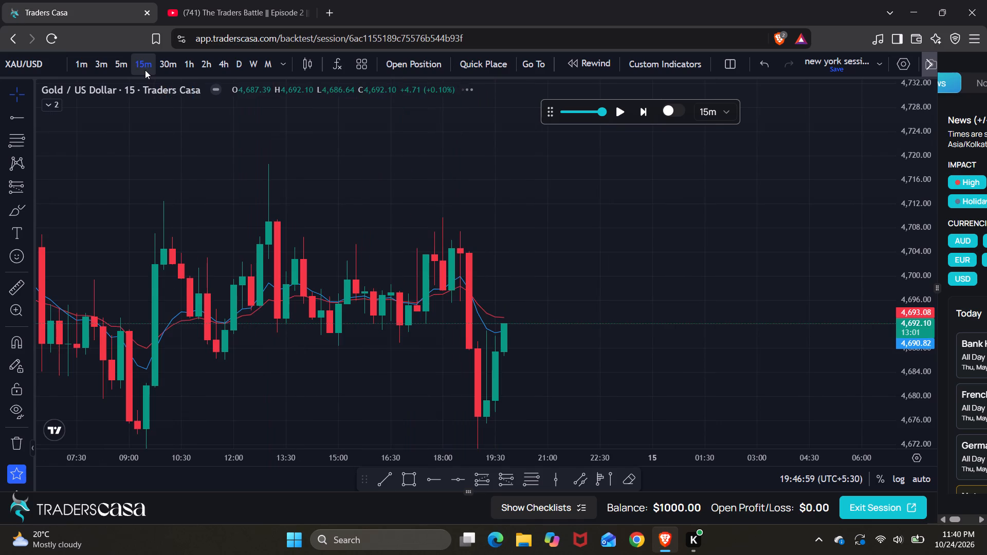
pyautogui.moveTo(539, 287); pyautogui.dragTo(487, 213)
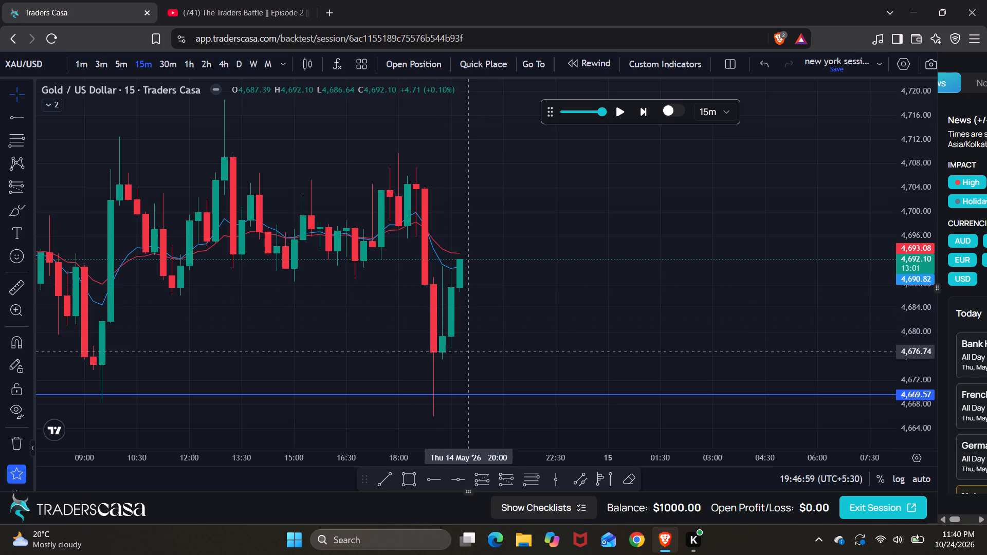
pyautogui.click(522, 481)
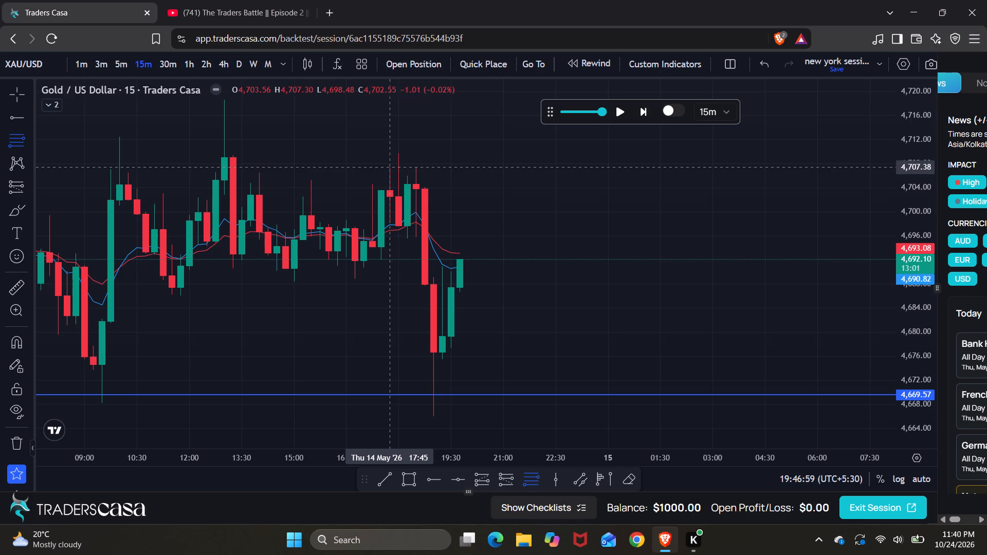
pyautogui.moveTo(388, 168); pyautogui.dragTo(572, 375)
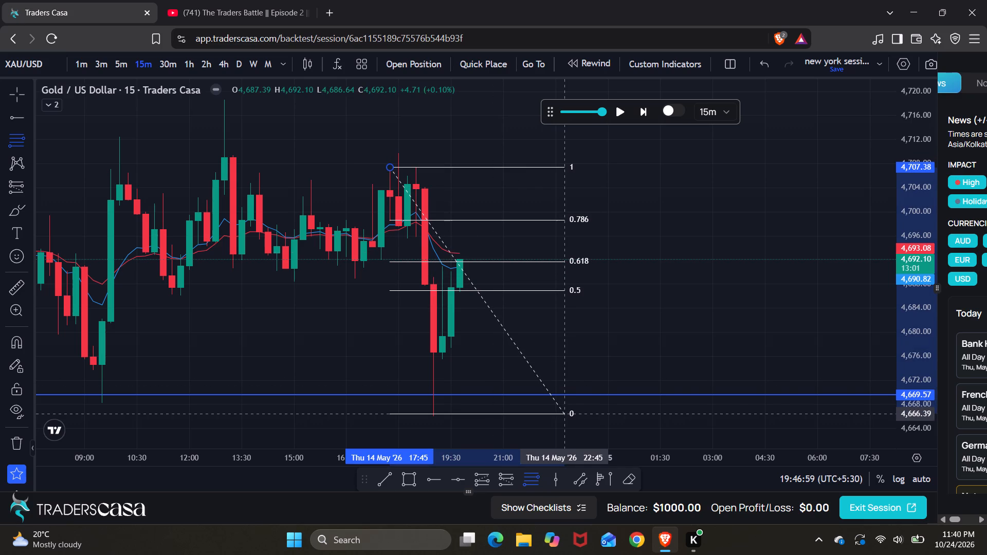
pyautogui.click(563, 417)
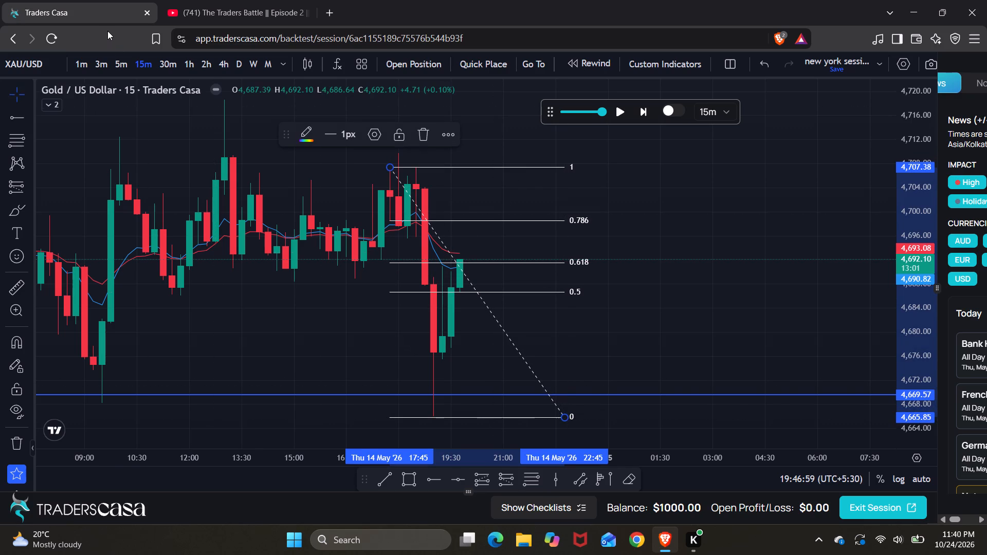
# Examine the new retracement on the 5-minute and 15-minute charts, and the surrounding price zones and swings on the 1-hour chart.
pyautogui.click(123, 62)
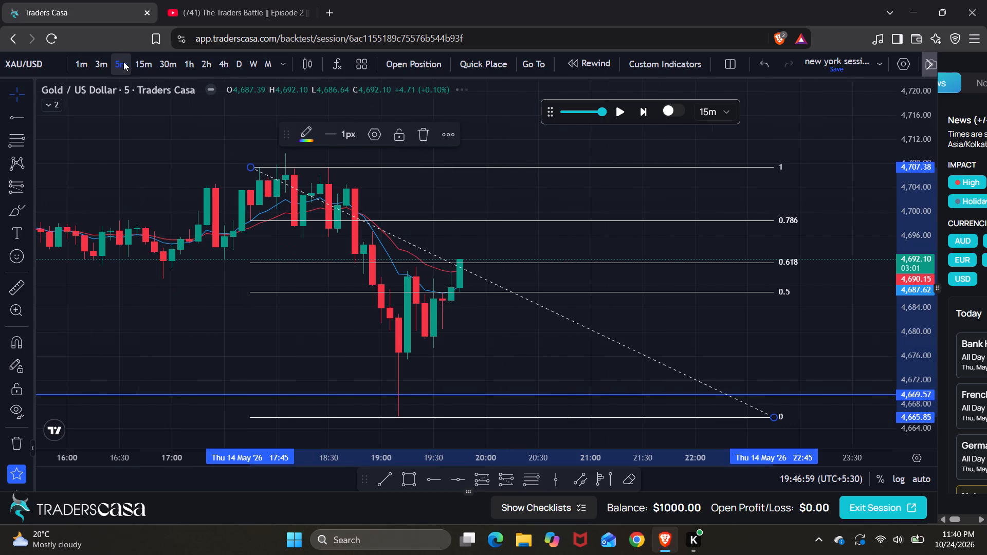
pyautogui.click(138, 63)
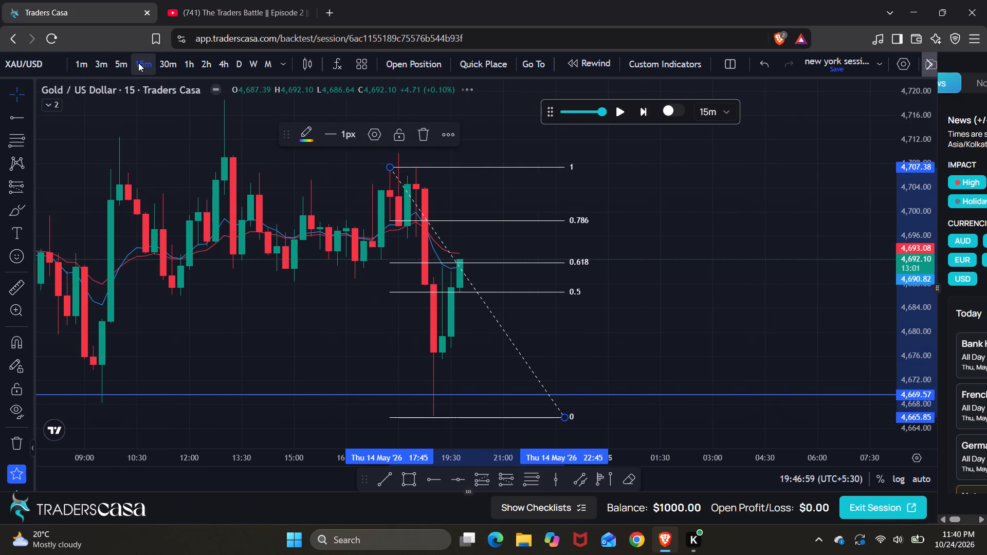
pyautogui.click(626, 292)
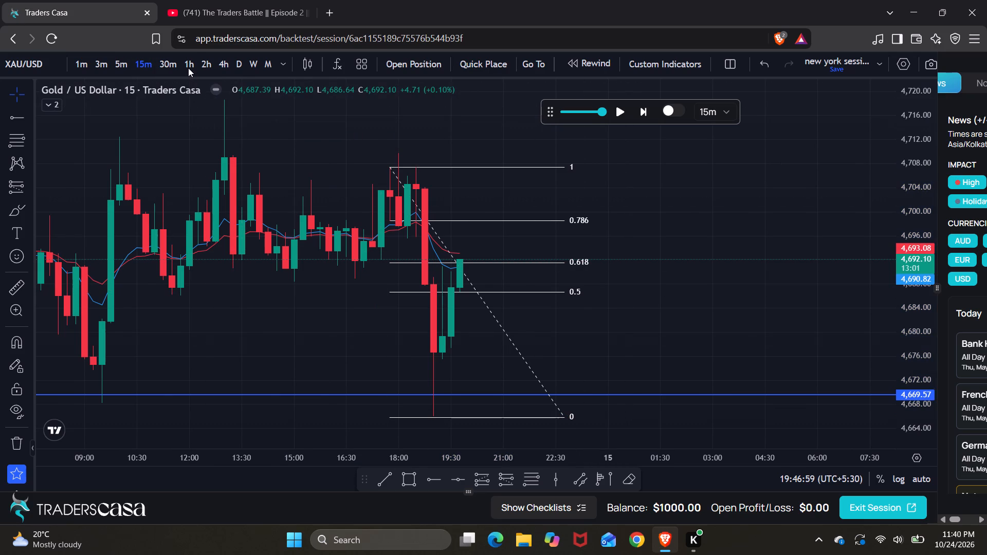
pyautogui.click(188, 68)
pyautogui.scroll(-5, 699, 267)
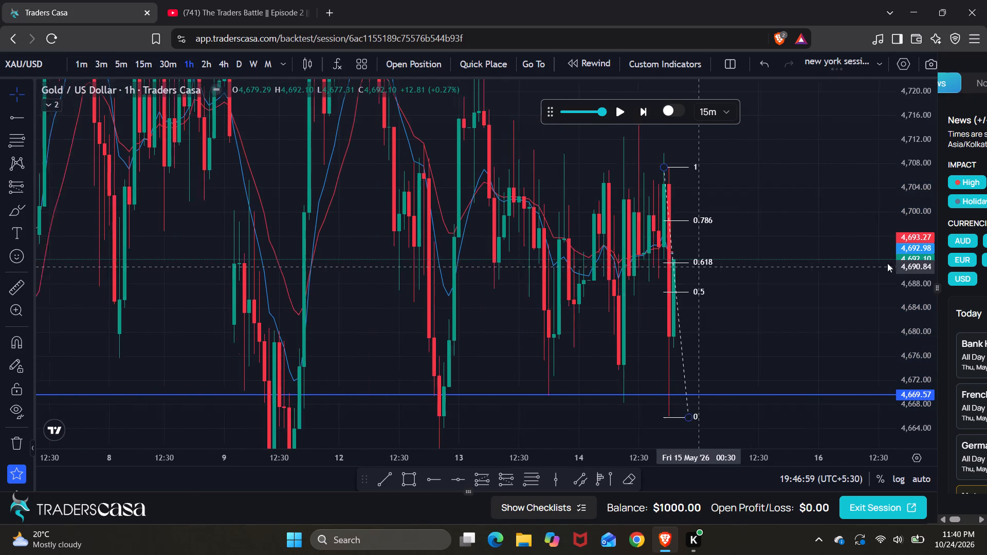
pyautogui.moveTo(907, 147); pyautogui.dragTo(892, 379)
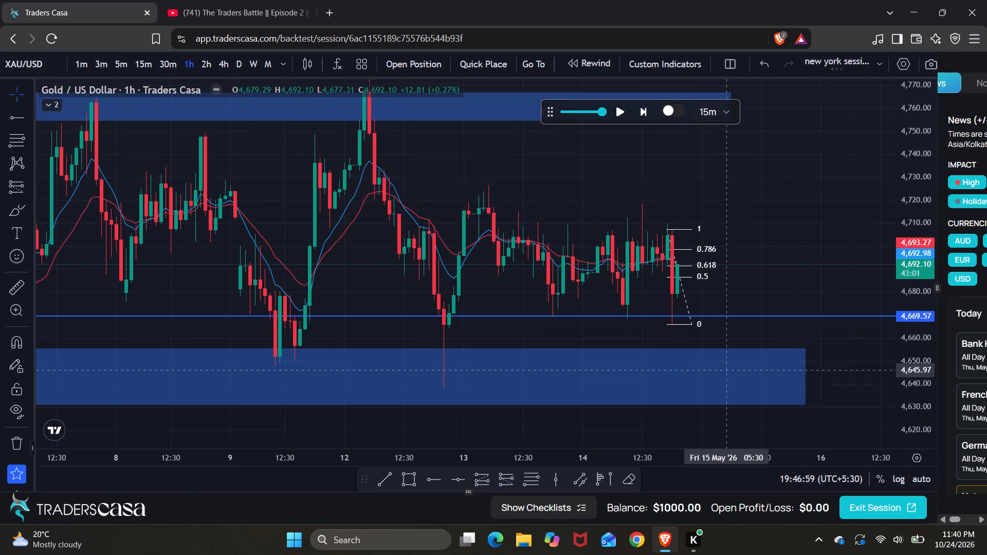
pyautogui.scroll(-2, 728, 370)
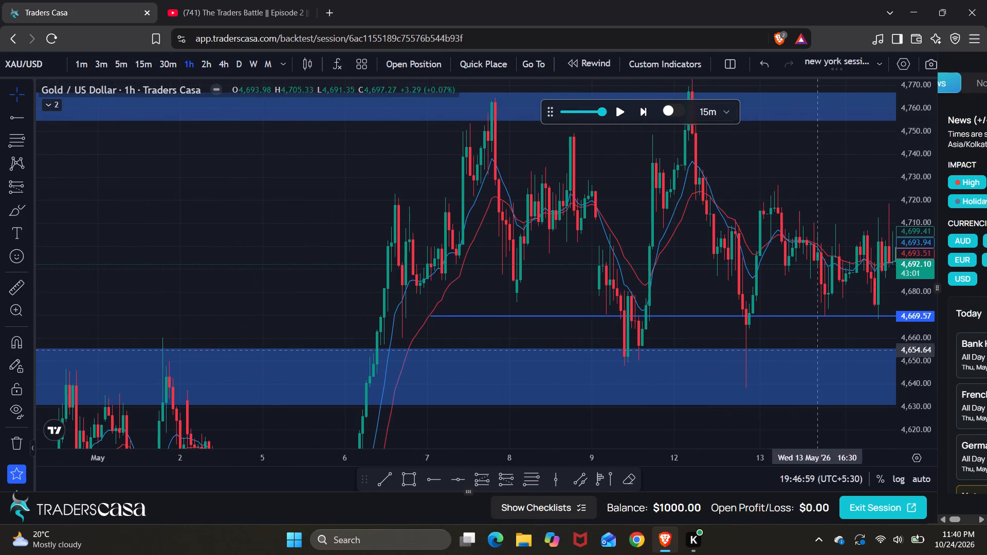
pyautogui.moveTo(896, 214); pyautogui.dragTo(881, 368)
pyautogui.scroll(-2, 647, 369)
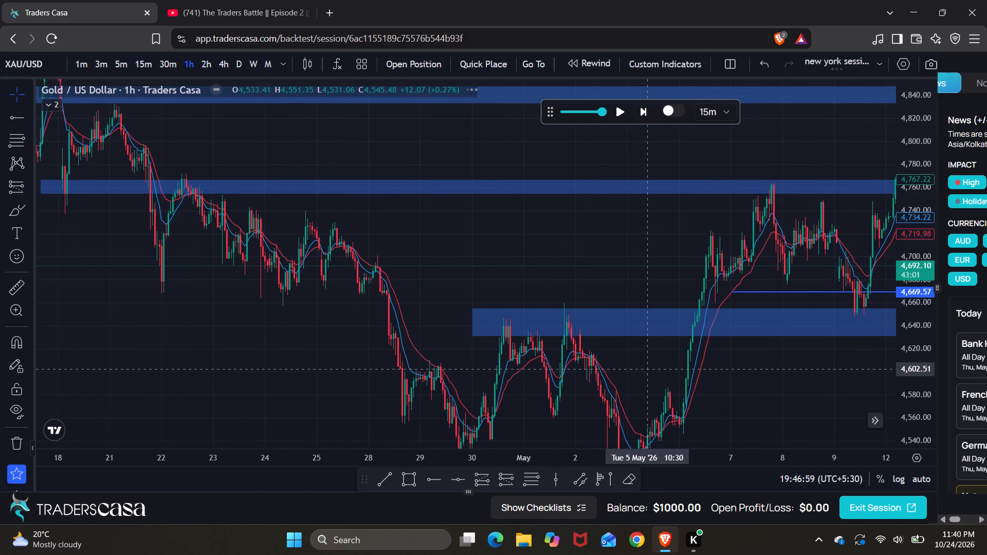
pyautogui.scroll(-1, 647, 369)
pyautogui.scroll(4, 647, 369)
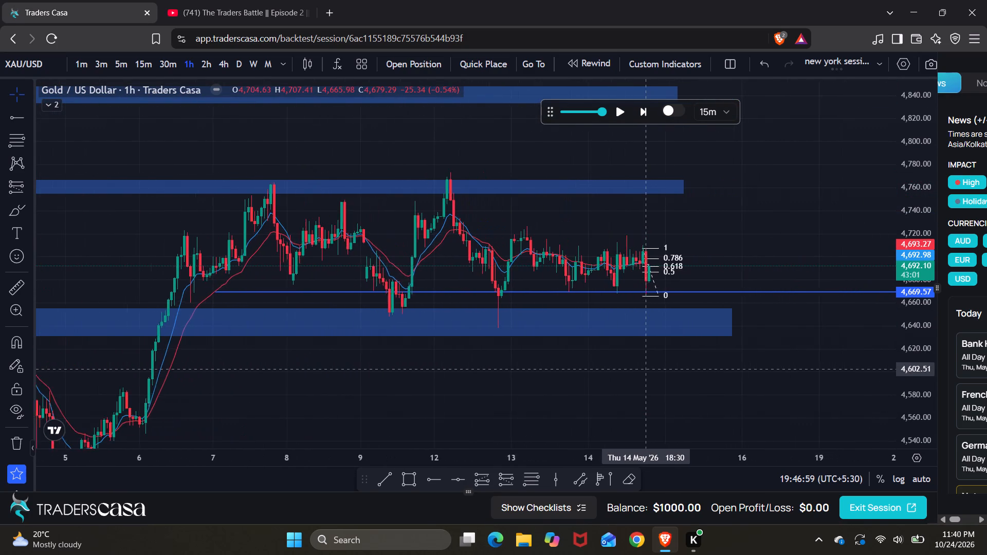
pyautogui.scroll(2, 647, 369)
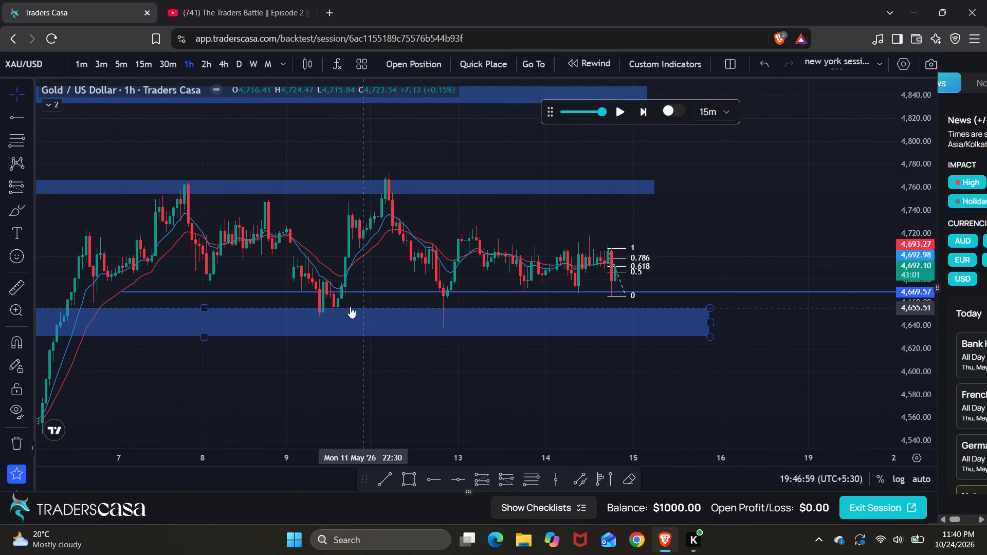
# On the 1-hour chart, raise the upper edge of the price zone just below the horizontal ray to about 4,657.
pyautogui.moveTo(204, 306); pyautogui.dragTo(198, 306)
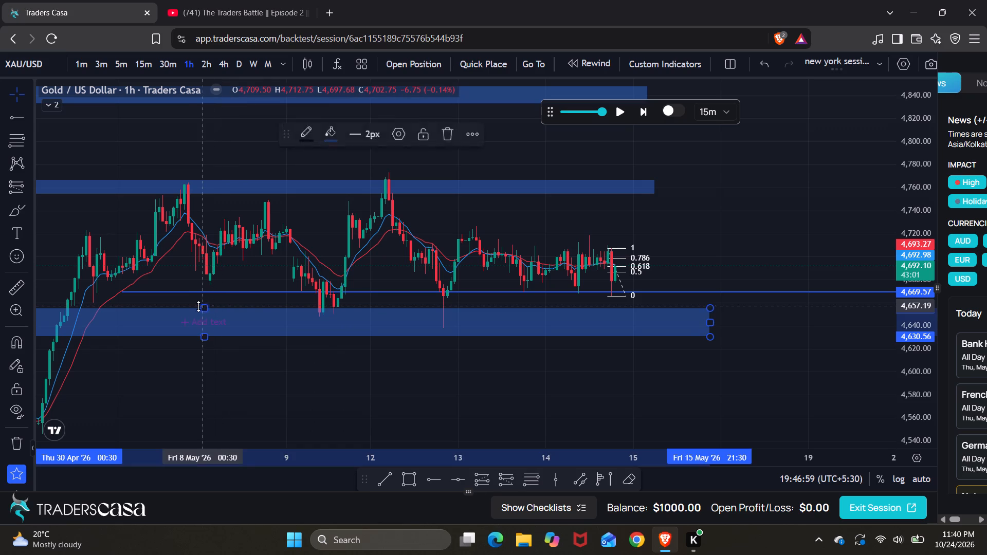
pyautogui.moveTo(198, 306); pyautogui.dragTo(197, 306)
pyautogui.click(335, 400)
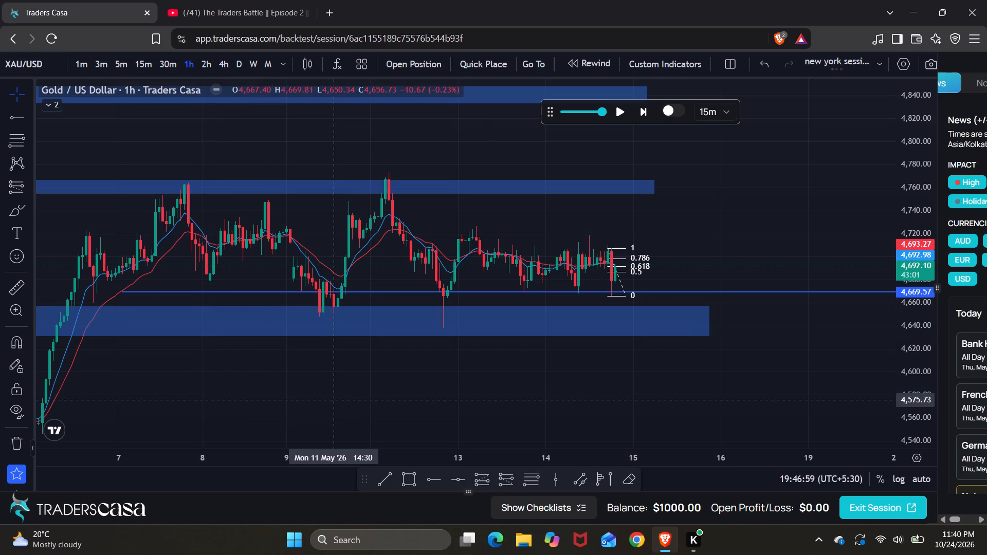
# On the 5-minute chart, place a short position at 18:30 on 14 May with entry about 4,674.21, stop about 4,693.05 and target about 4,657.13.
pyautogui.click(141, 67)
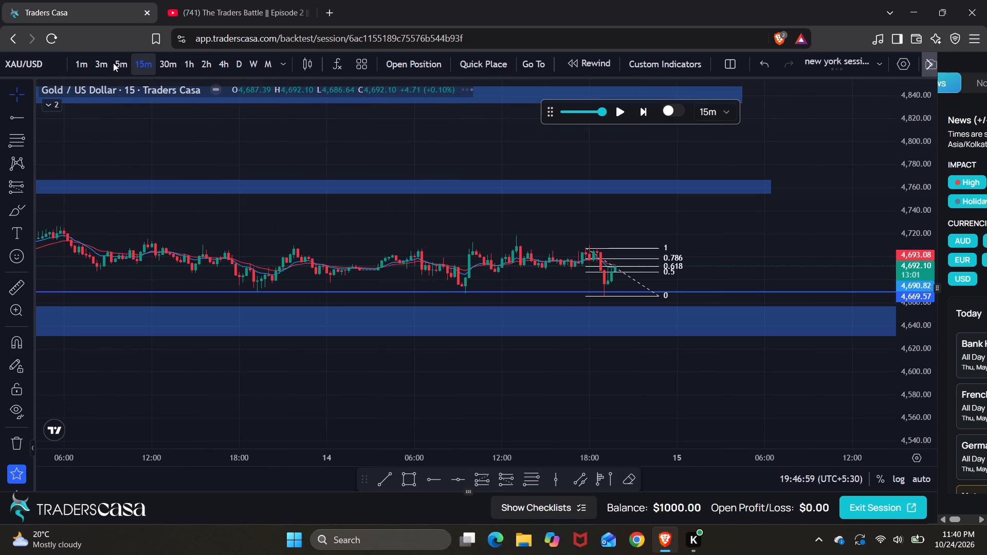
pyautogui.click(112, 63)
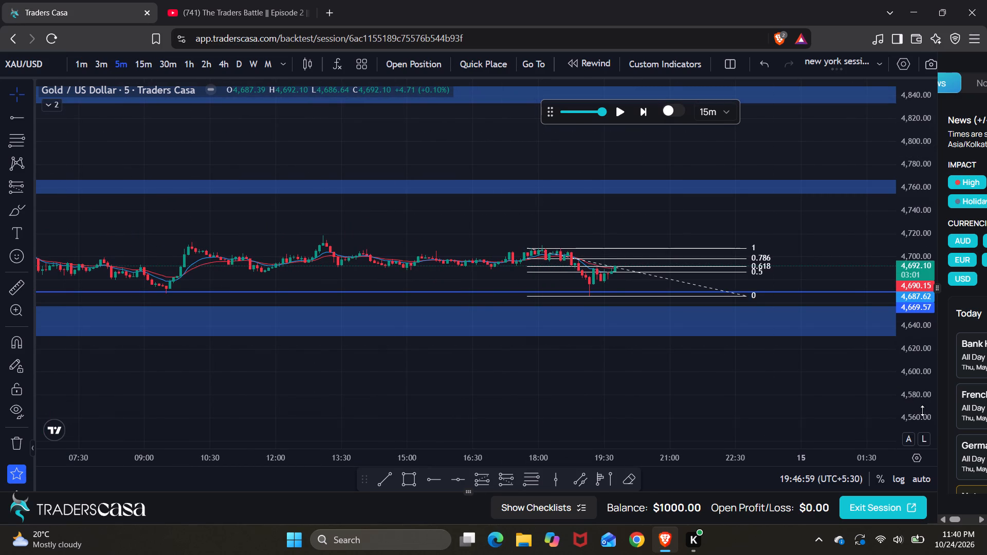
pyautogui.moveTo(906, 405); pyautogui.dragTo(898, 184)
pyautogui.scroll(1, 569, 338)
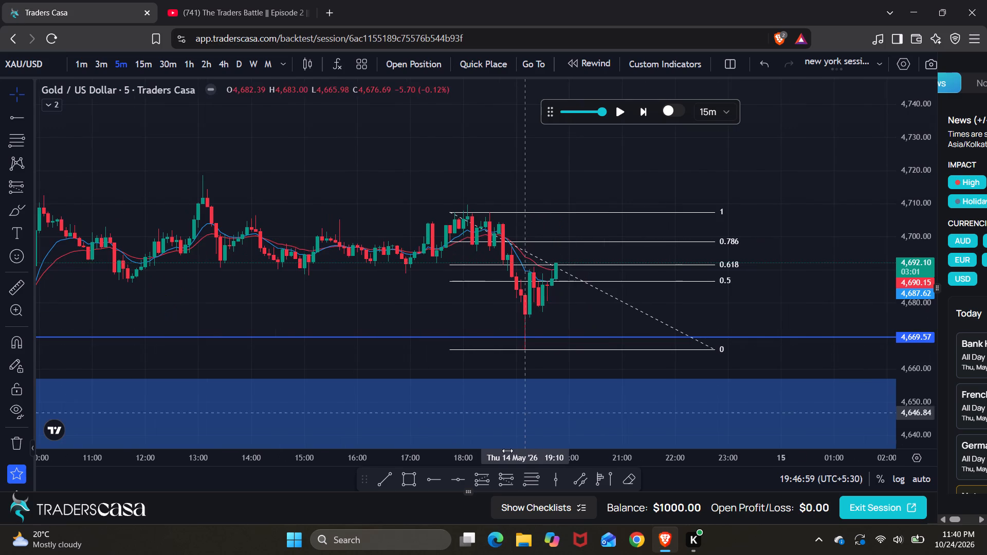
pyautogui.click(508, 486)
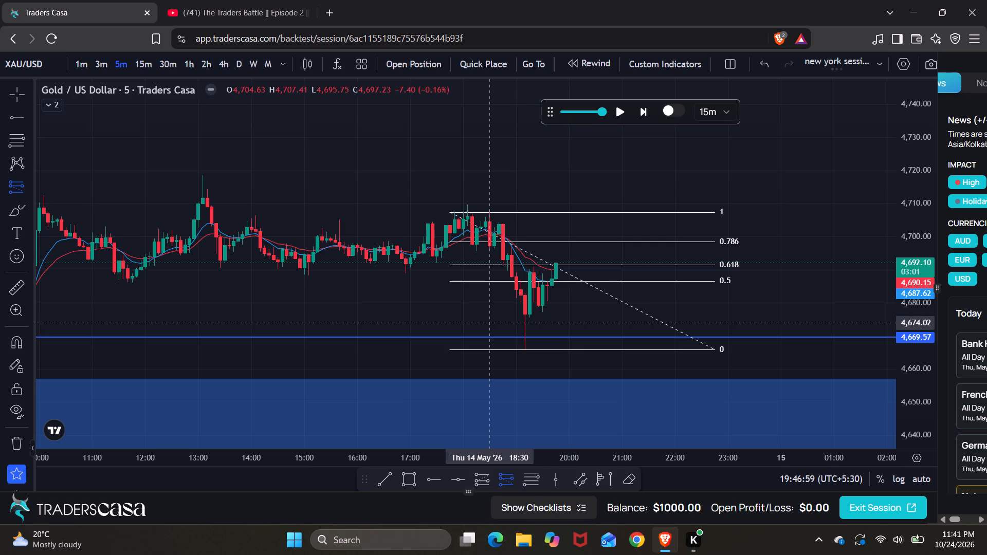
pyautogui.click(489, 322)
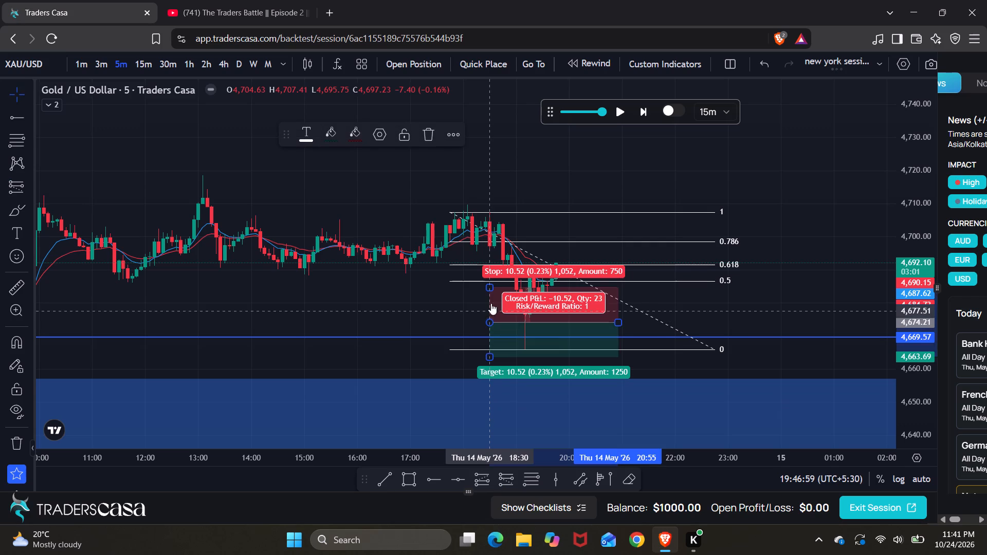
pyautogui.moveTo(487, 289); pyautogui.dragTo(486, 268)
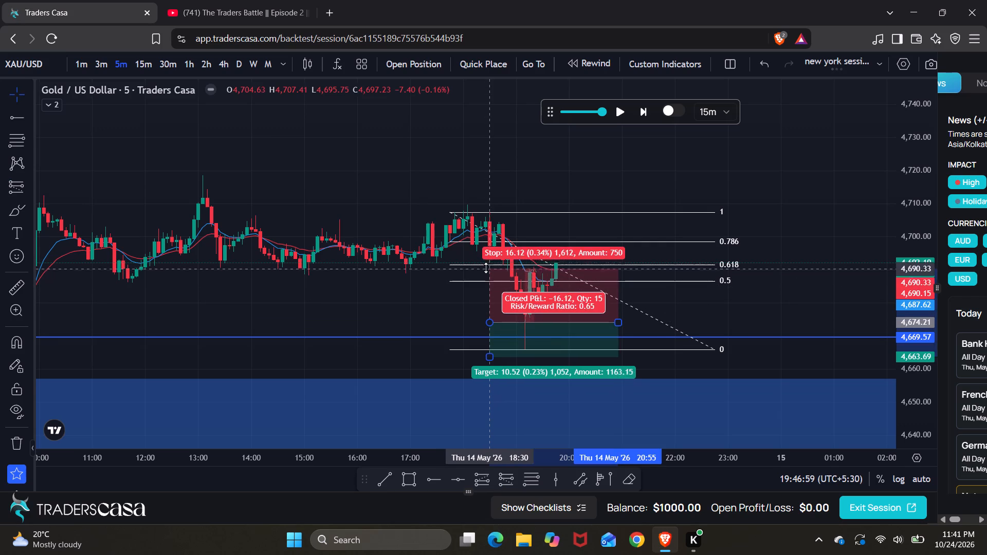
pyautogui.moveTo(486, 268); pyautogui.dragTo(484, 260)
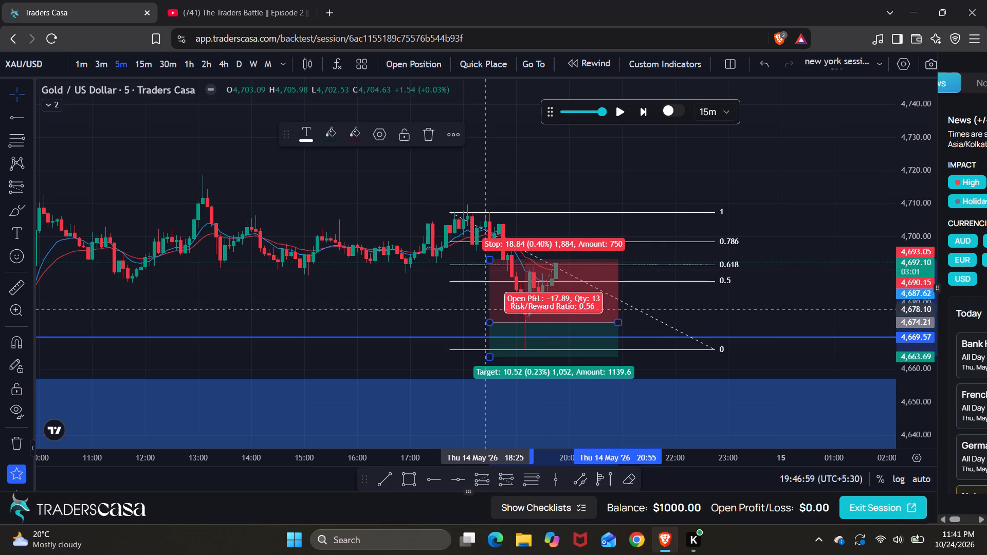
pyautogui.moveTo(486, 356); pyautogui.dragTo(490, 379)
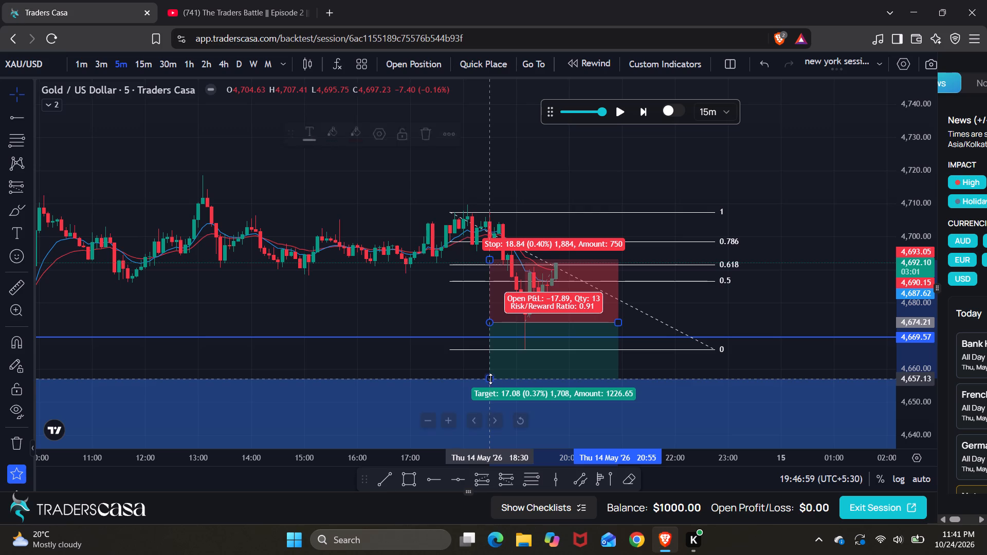
# Advance the replay to 20:01:59 on 14 May and switch to the 15-minute chart.
pyautogui.write('..')
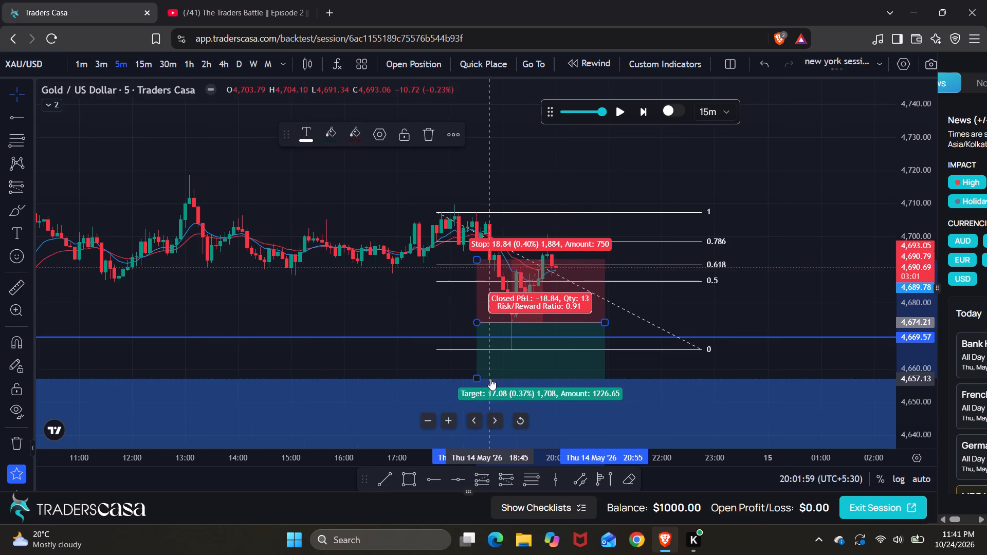
pyautogui.write('15')
pyautogui.press('Return')
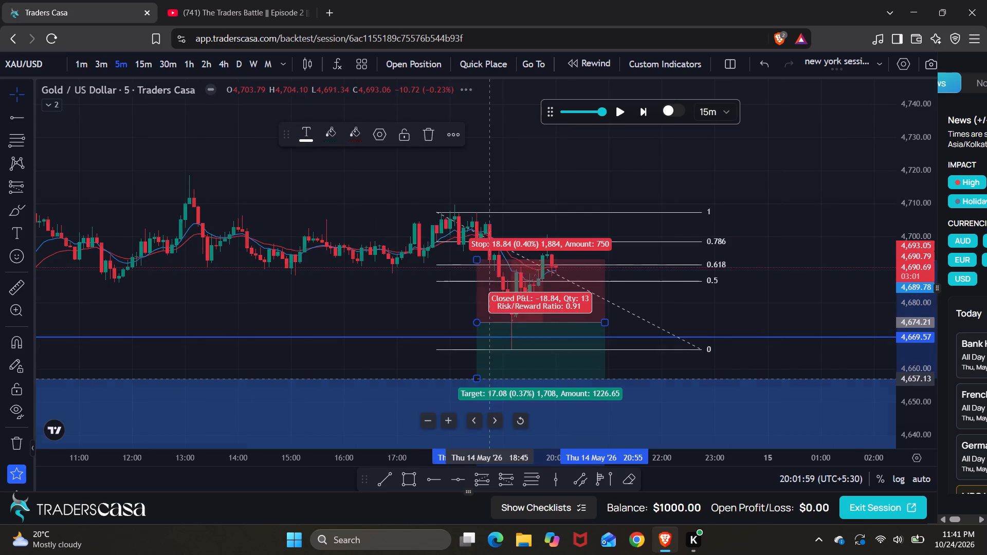
# Delete the short position and the Fibonacci retracement that starts at 17:45 on 14 May.
pyautogui.click(422, 138)
pyautogui.click(606, 353)
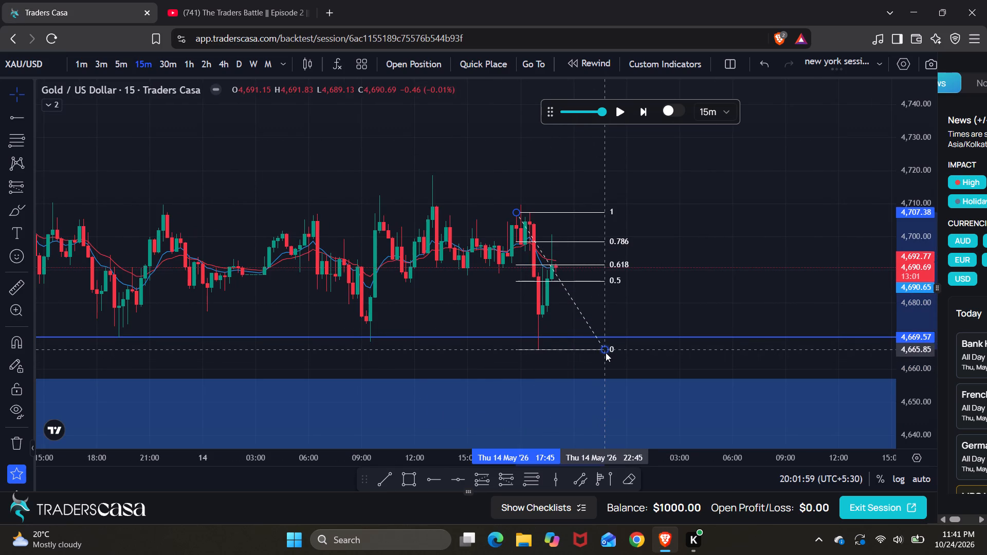
pyautogui.click(417, 126)
# Play the replay forward in steps to 00:16:59 on 15 May.
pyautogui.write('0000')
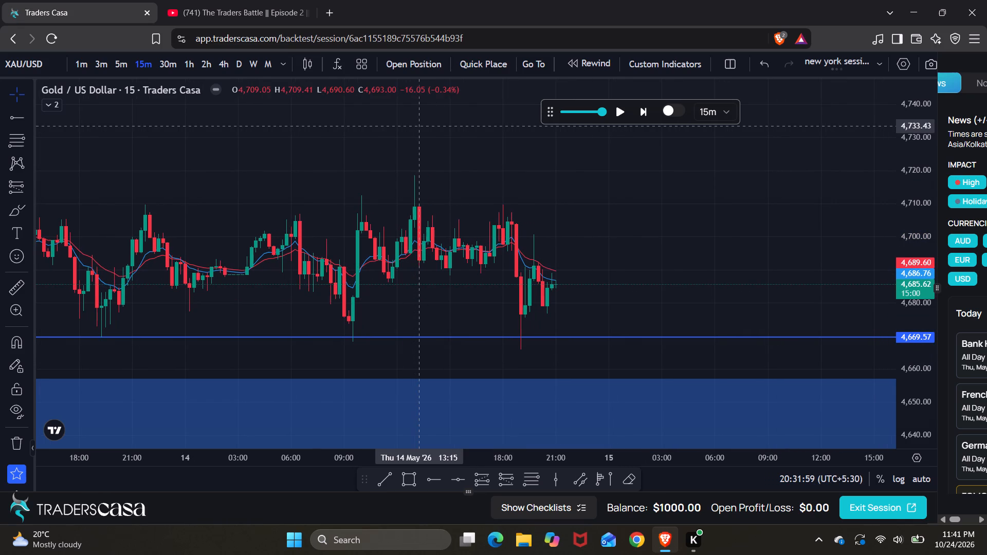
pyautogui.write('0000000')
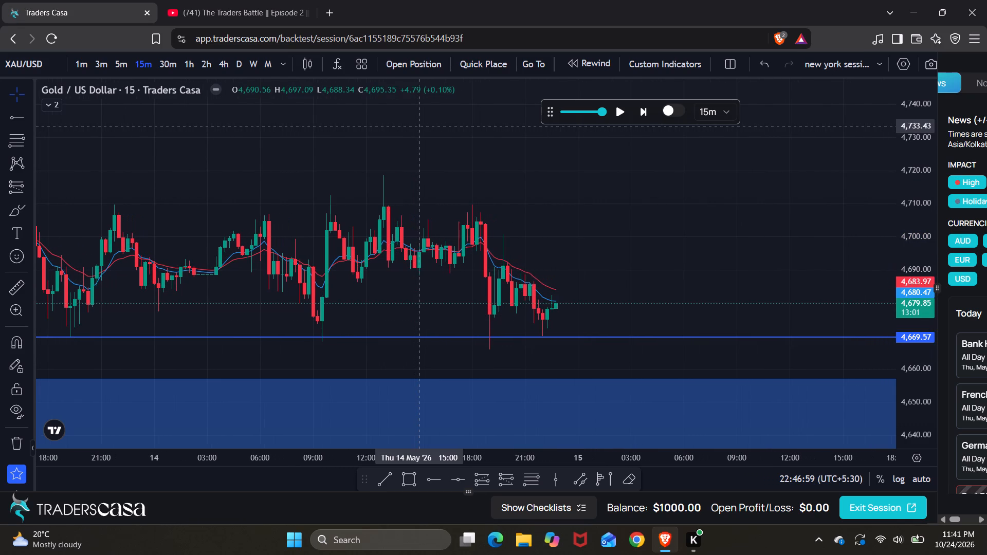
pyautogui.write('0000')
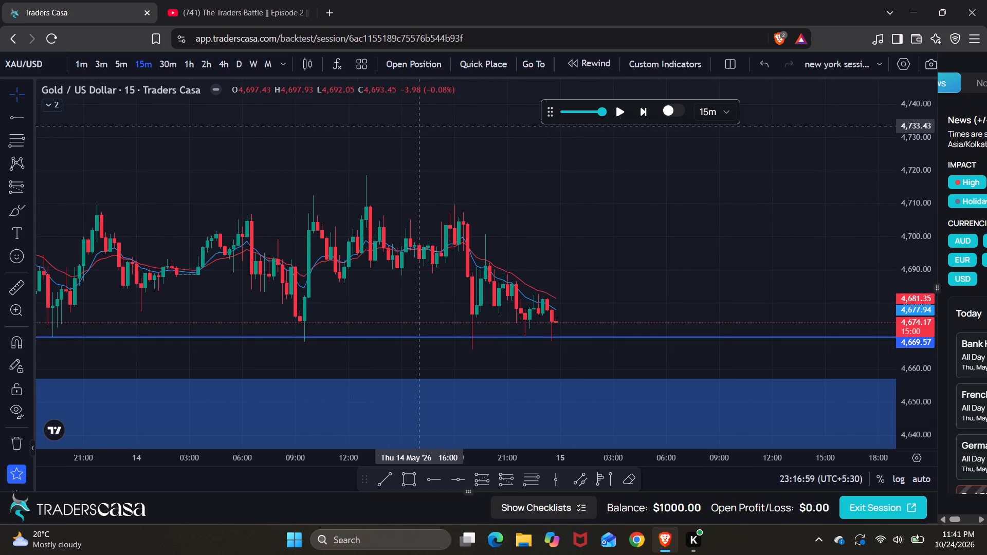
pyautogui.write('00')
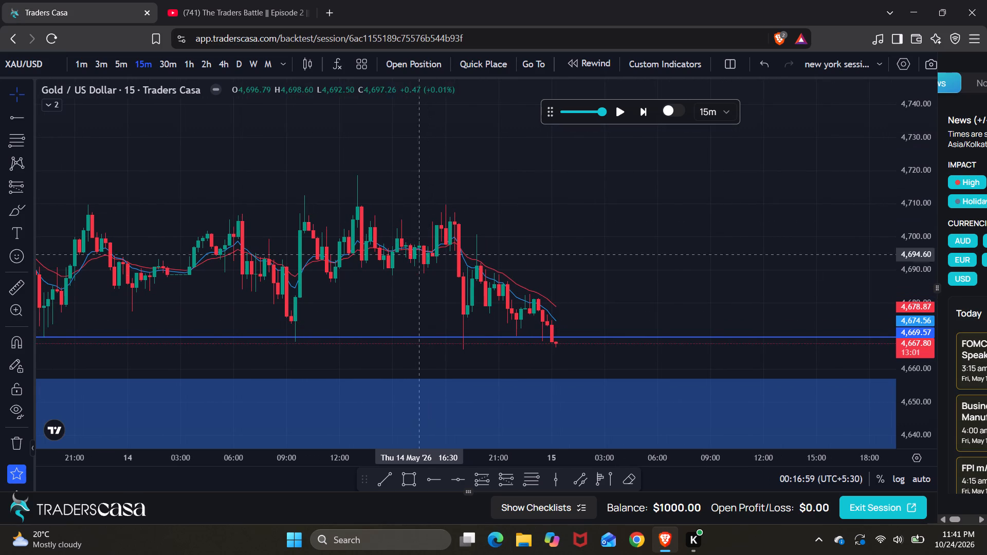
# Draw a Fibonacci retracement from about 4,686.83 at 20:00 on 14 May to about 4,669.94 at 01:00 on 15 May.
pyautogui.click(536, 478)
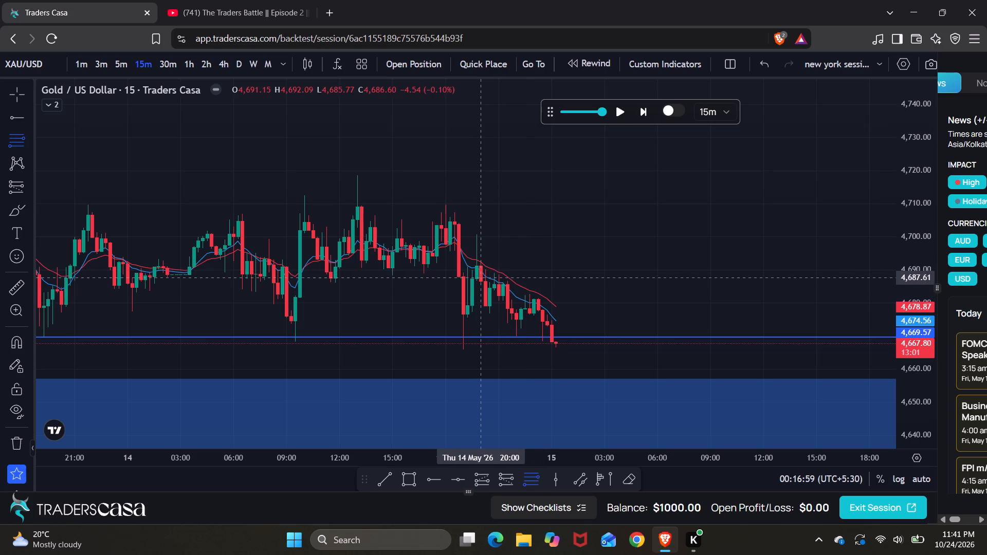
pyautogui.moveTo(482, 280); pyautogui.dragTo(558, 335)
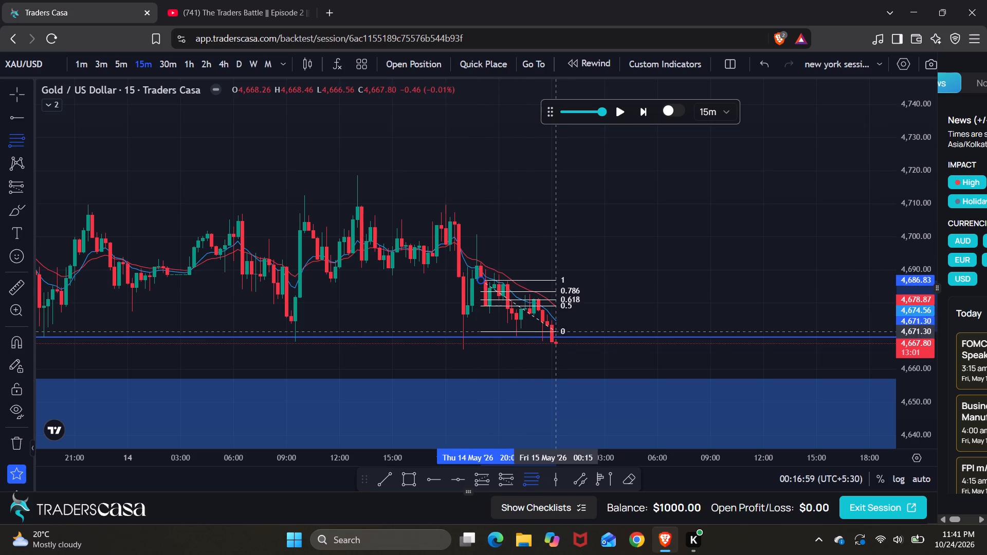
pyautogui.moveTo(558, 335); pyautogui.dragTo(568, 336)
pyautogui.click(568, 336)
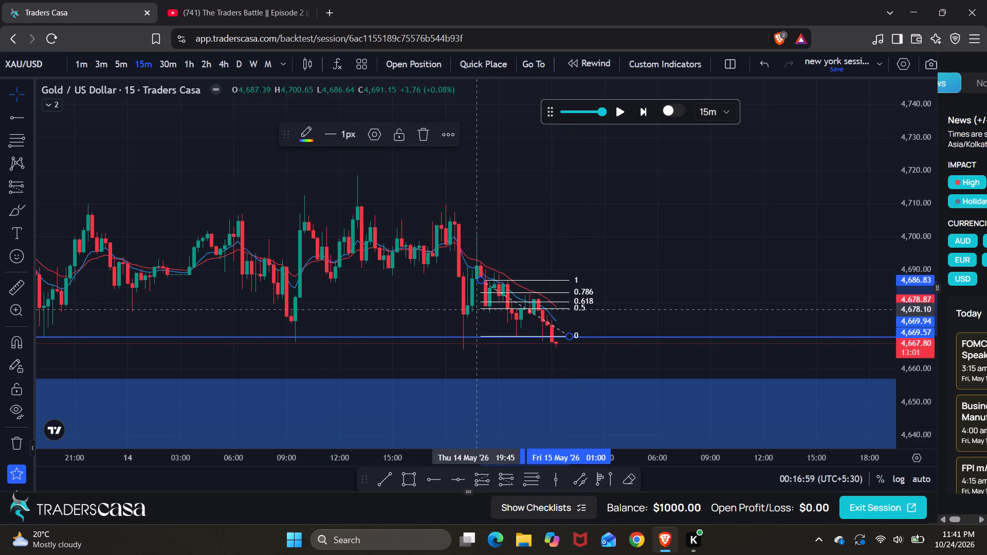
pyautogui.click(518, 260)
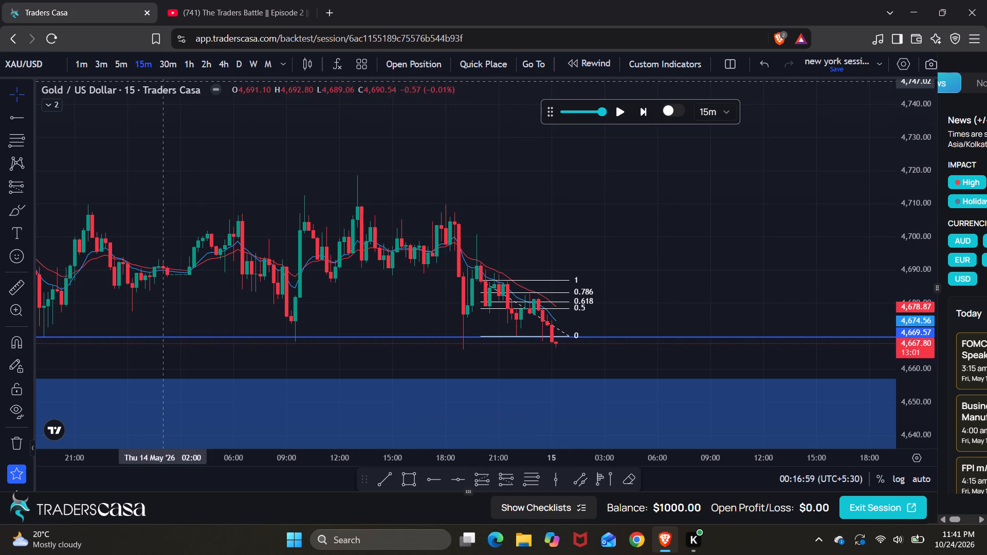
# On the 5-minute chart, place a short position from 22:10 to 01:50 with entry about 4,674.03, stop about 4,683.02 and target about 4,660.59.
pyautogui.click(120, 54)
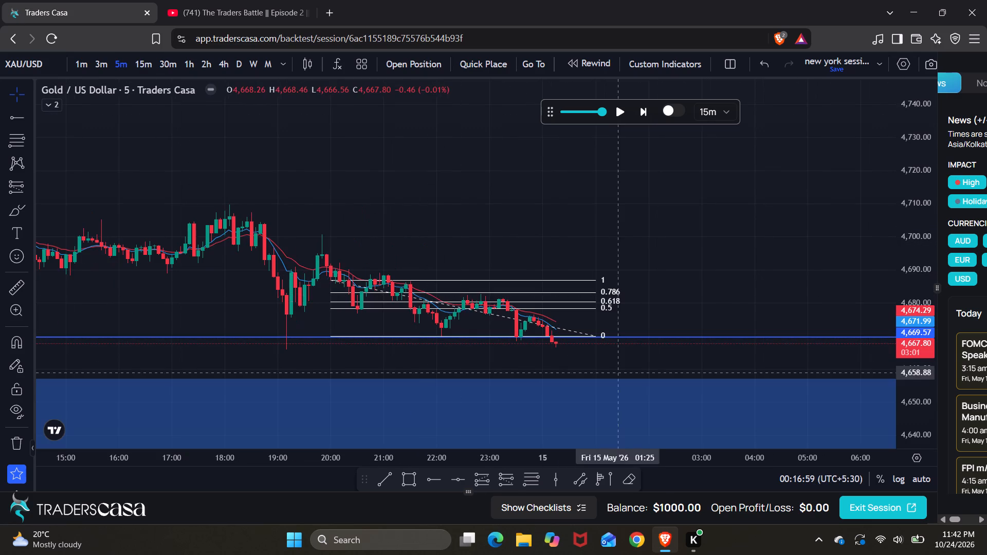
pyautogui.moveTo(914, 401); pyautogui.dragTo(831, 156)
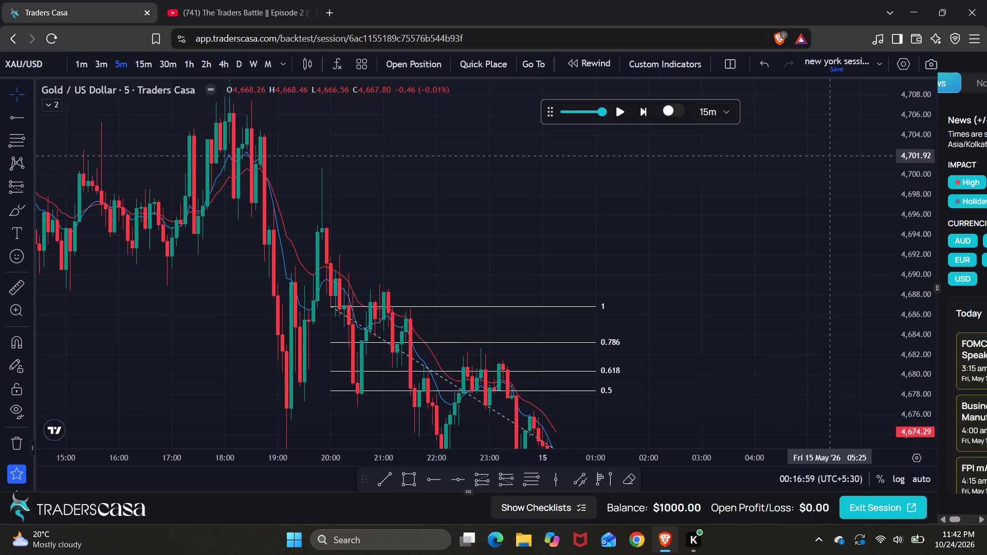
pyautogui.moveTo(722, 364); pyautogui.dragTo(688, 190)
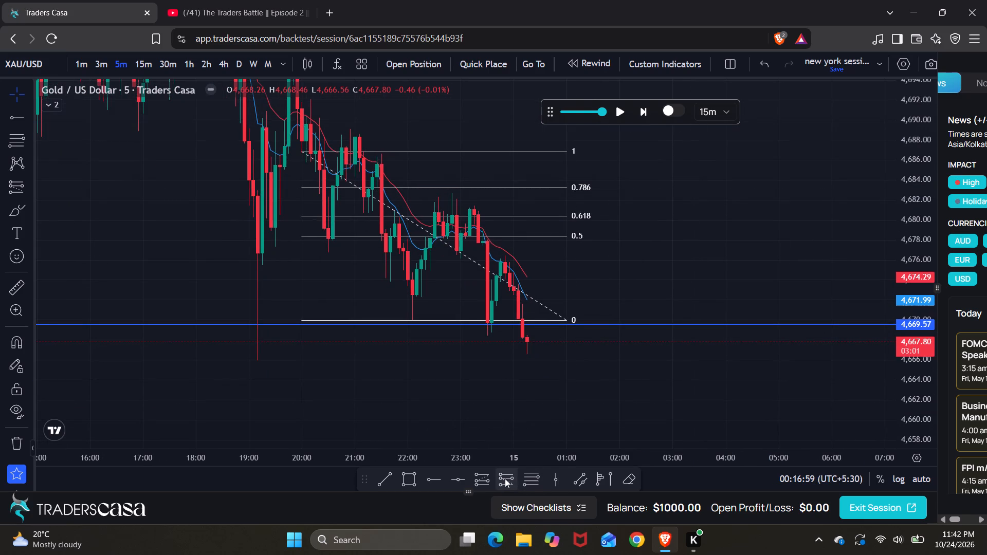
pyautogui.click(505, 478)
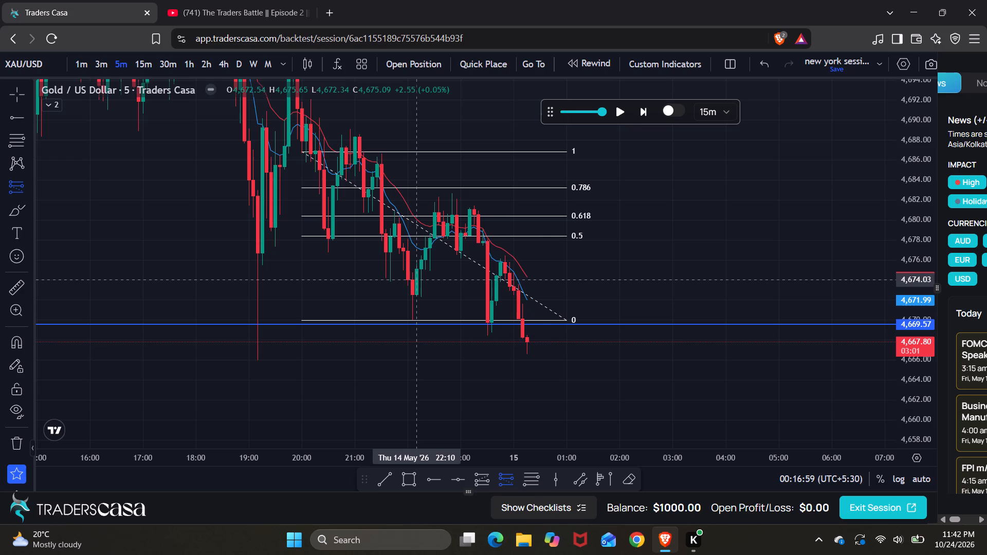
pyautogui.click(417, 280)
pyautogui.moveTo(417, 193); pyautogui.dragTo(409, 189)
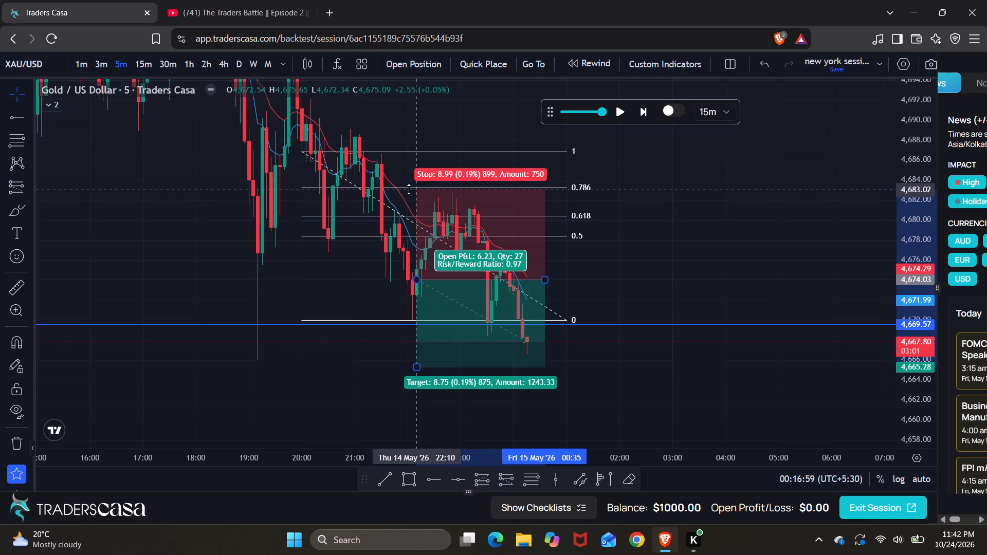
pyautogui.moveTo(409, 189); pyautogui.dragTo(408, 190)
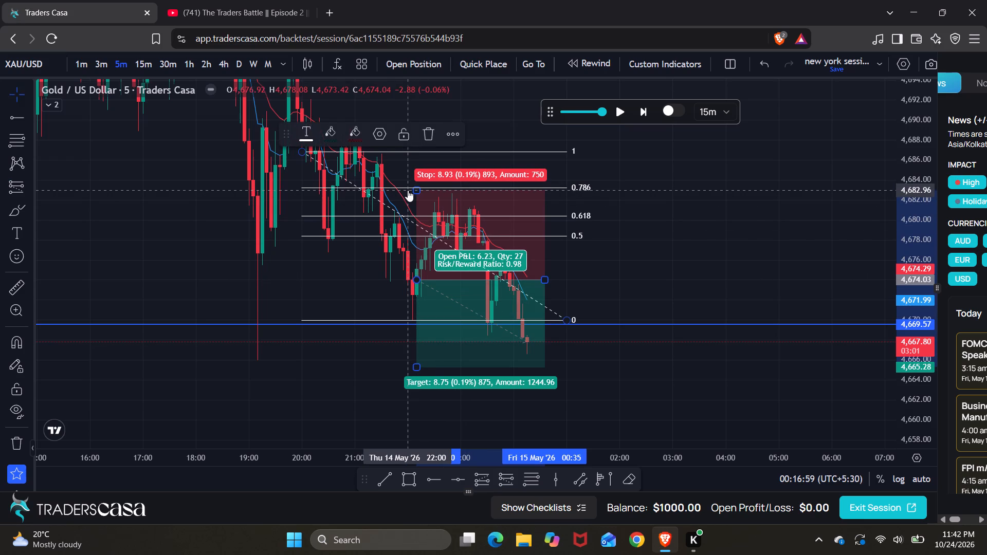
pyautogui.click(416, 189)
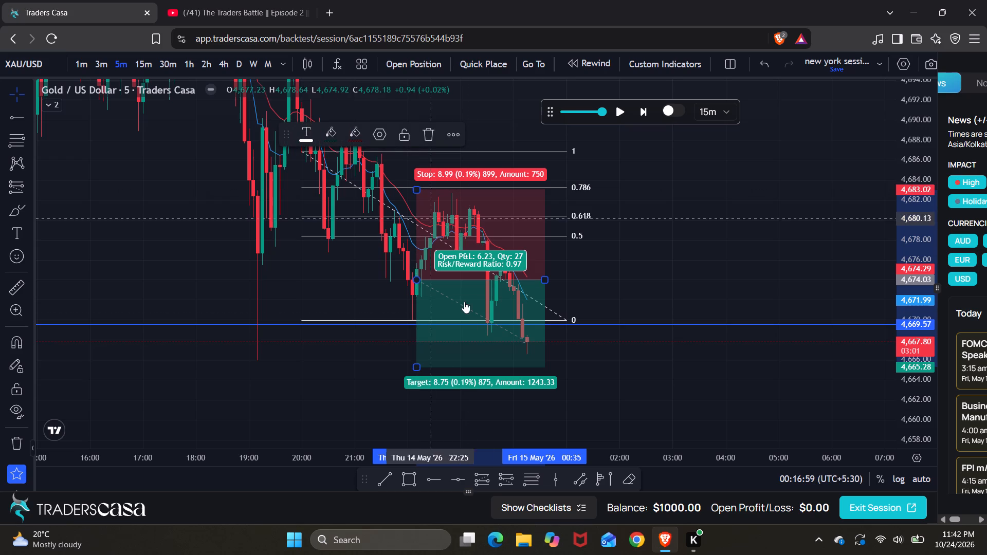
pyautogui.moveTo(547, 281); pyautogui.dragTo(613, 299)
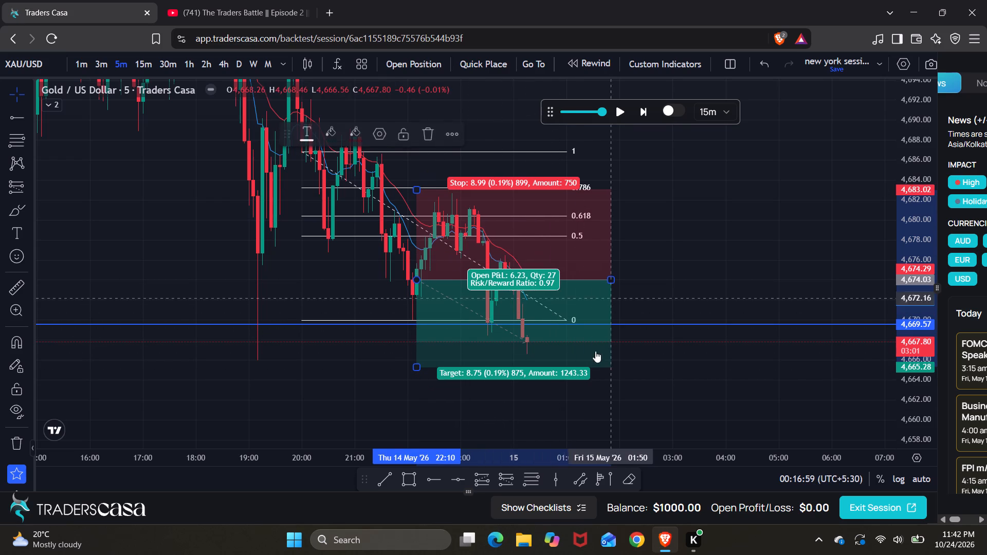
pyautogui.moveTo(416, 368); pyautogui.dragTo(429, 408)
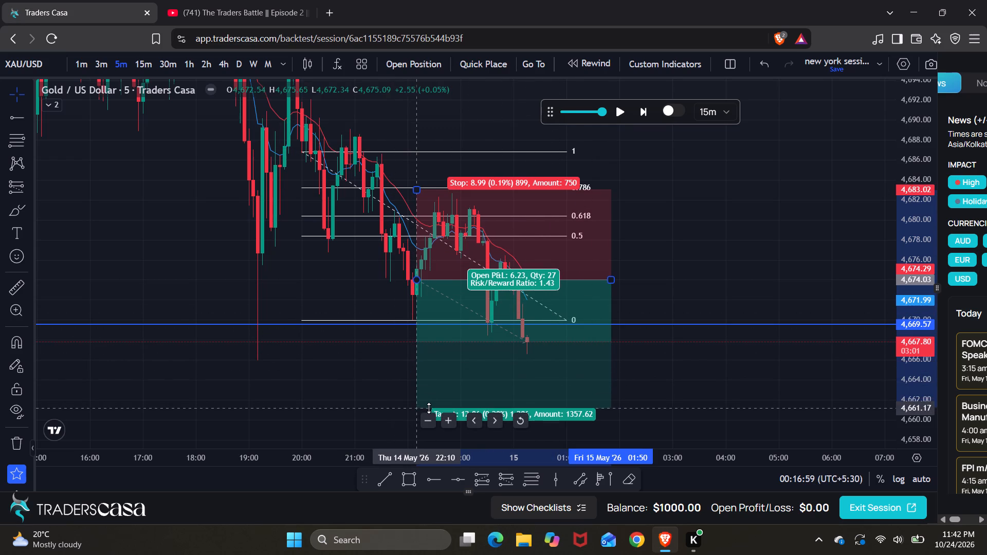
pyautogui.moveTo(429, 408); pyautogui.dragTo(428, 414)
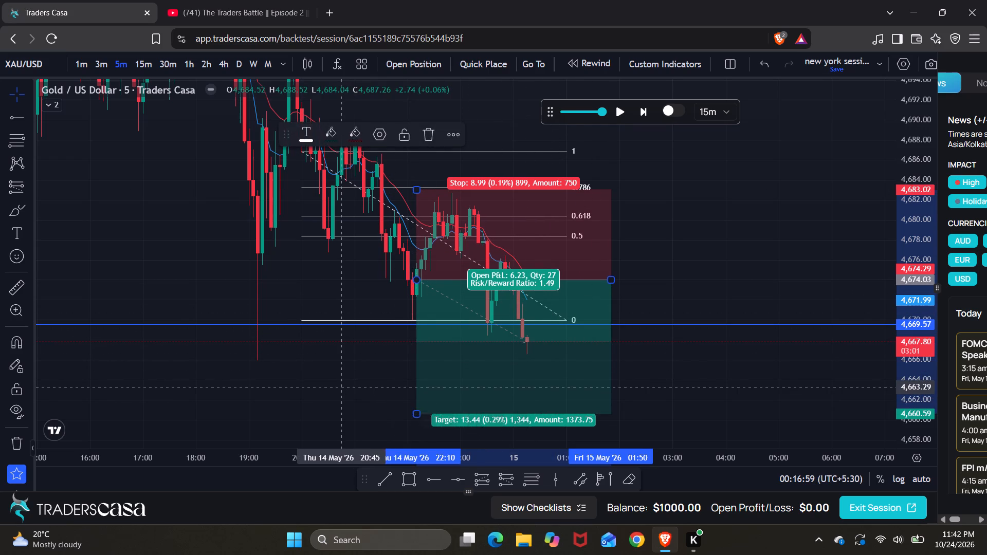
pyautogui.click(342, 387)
# Advance the replay to 01:16:59 on 15 May and switch to the 15-minute chart.
pyautogui.write('0000')
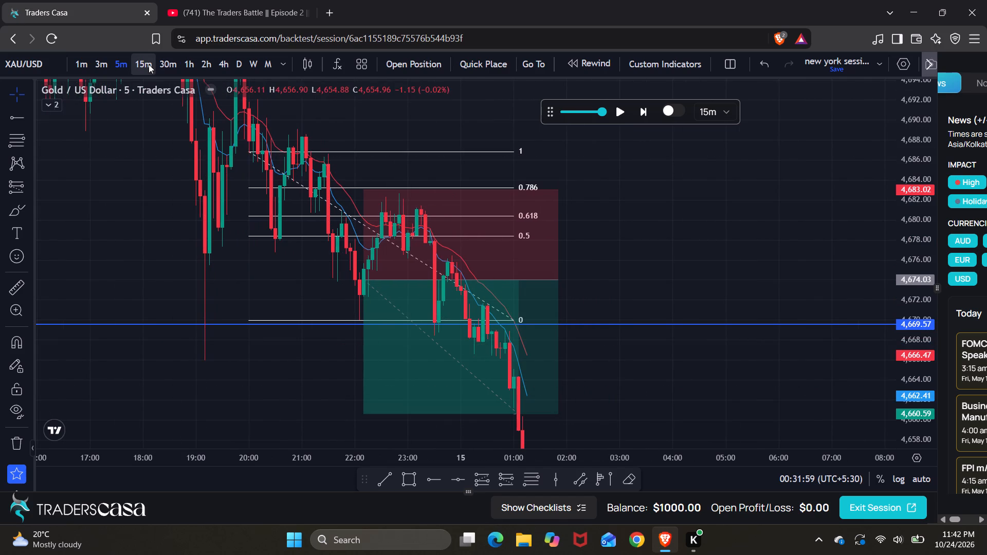
pyautogui.click(149, 64)
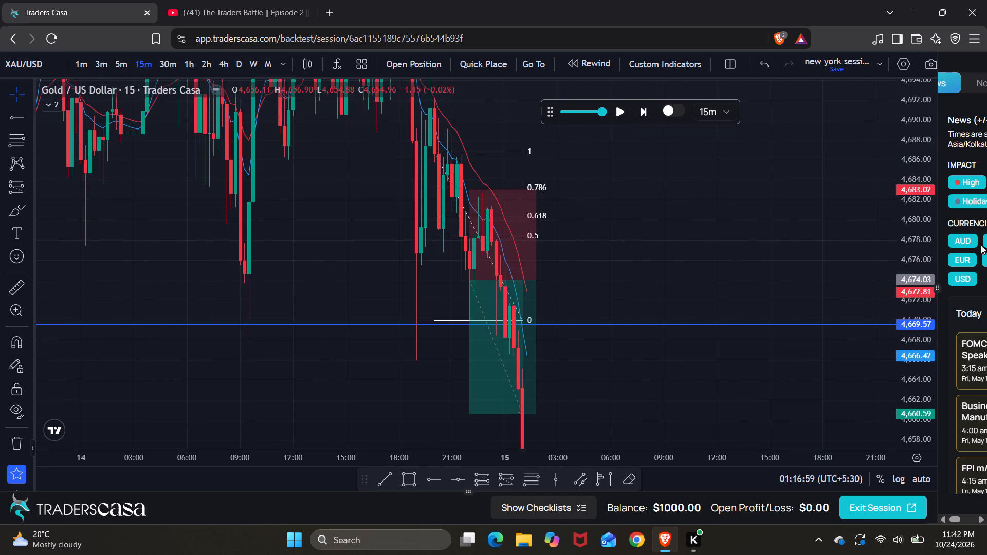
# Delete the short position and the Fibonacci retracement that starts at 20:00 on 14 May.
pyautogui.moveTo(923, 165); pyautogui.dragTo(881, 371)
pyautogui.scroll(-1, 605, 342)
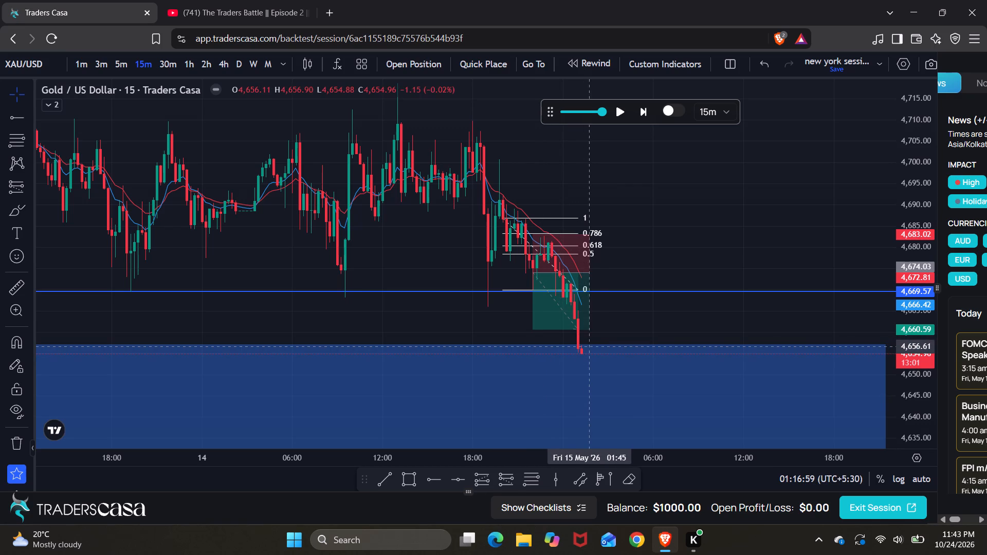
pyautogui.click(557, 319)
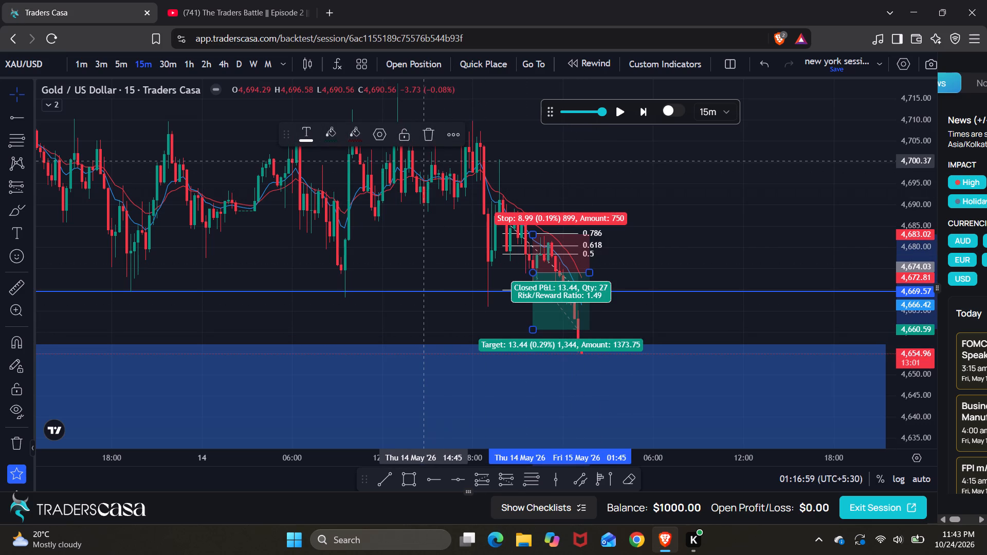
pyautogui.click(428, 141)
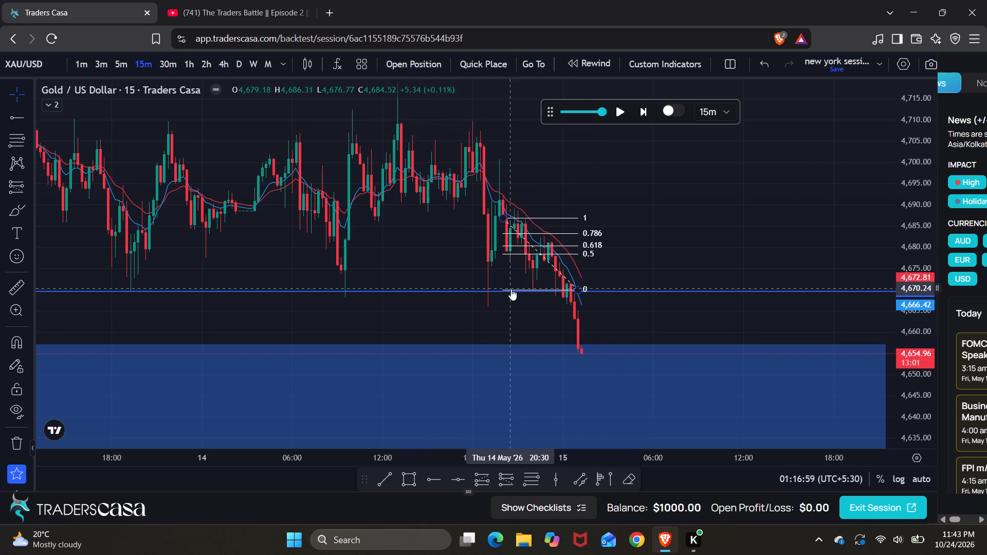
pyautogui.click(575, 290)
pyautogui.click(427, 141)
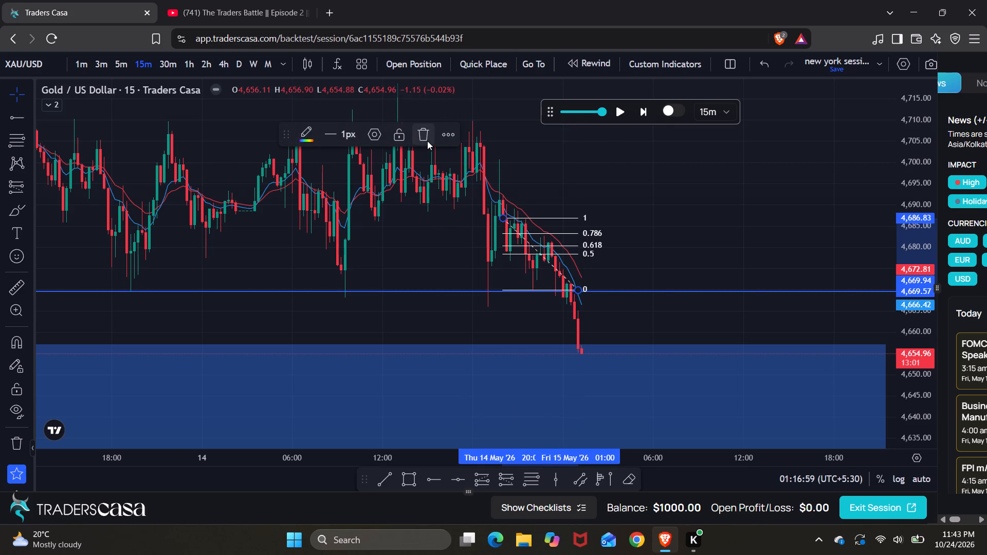
# Delete the horizontal level at about 4,669.57.
pyautogui.click(494, 290)
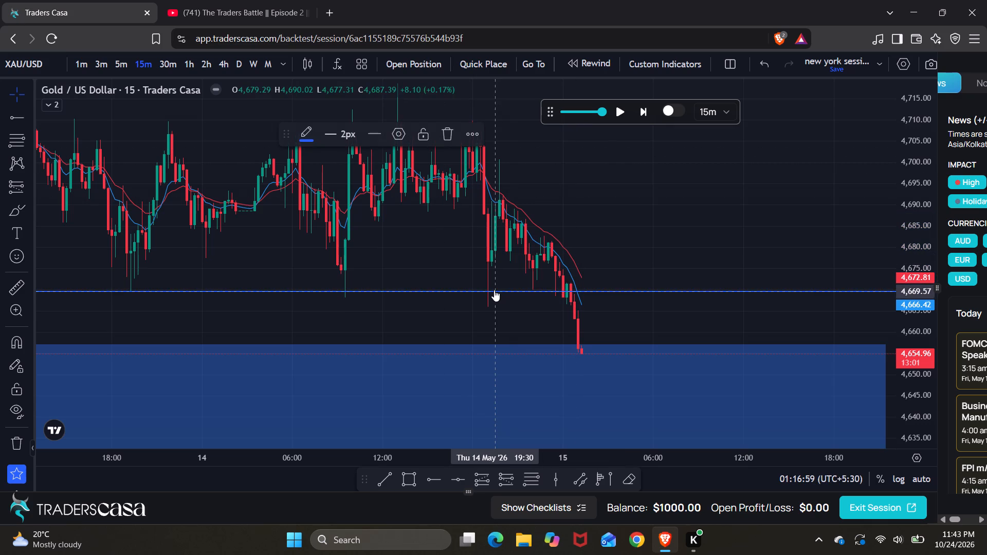
pyautogui.click(446, 136)
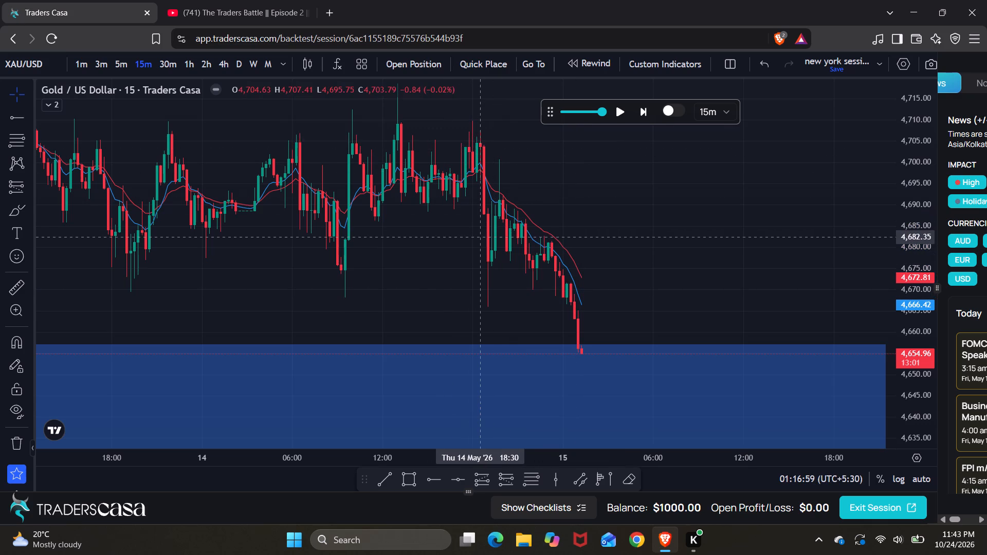
# Advance the replay to 09:16:59 on 15 May.
pyautogui.click(484, 237)
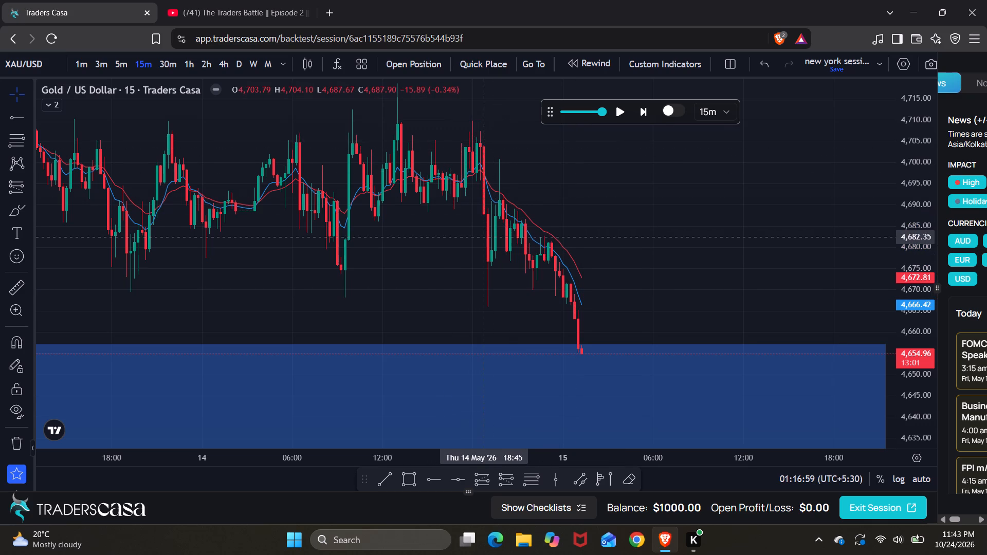
pyautogui.write('00')
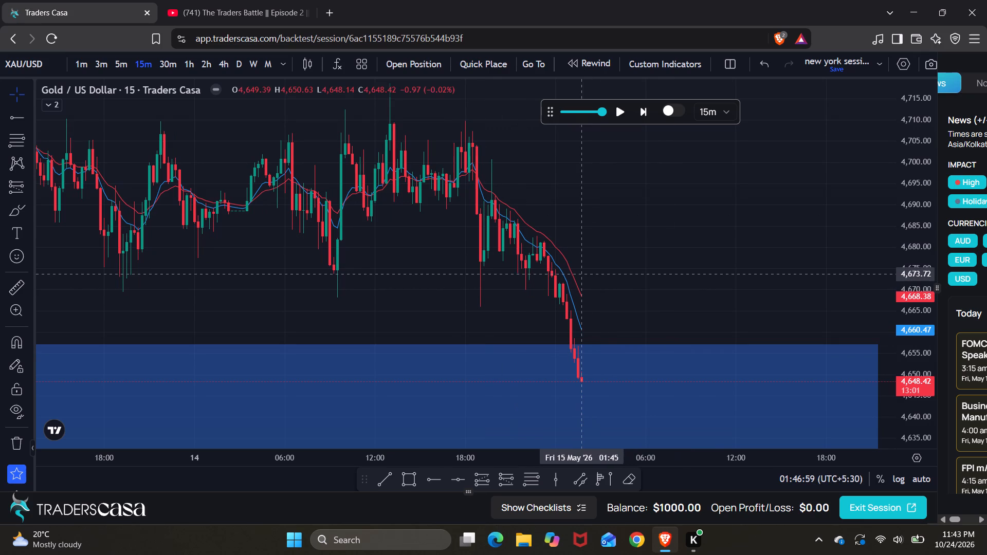
pyautogui.press('.')
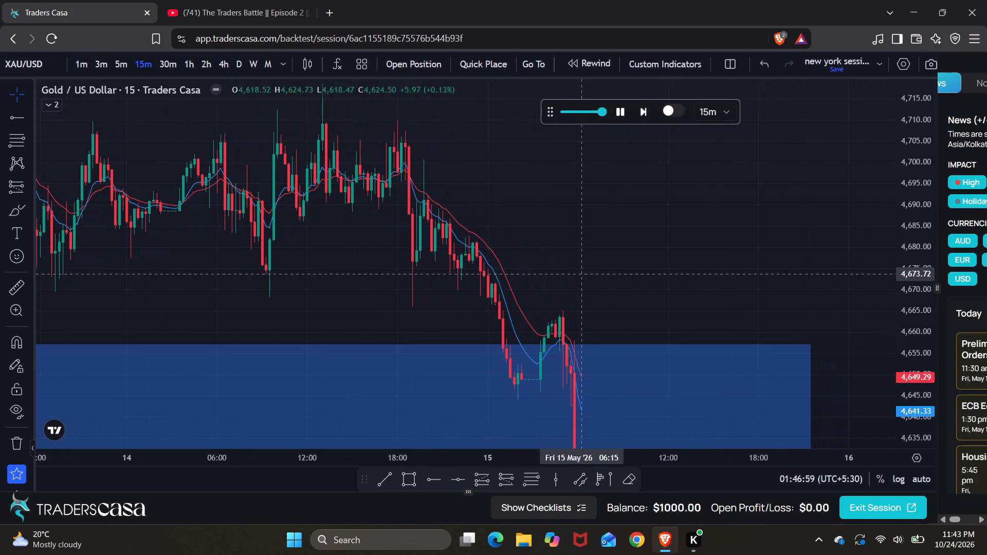
pyautogui.press('.')
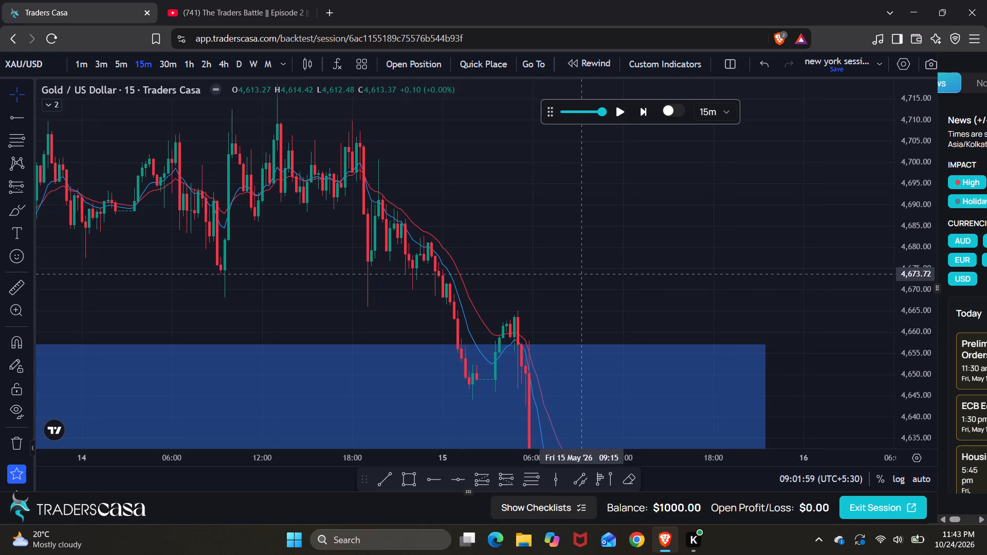
# On the 4-hour chart, extend the price zone between 4,630.56 and 4,657.19 forward in time to about 21 May.
pyautogui.click(222, 67)
pyautogui.moveTo(774, 417); pyautogui.dragTo(783, 386)
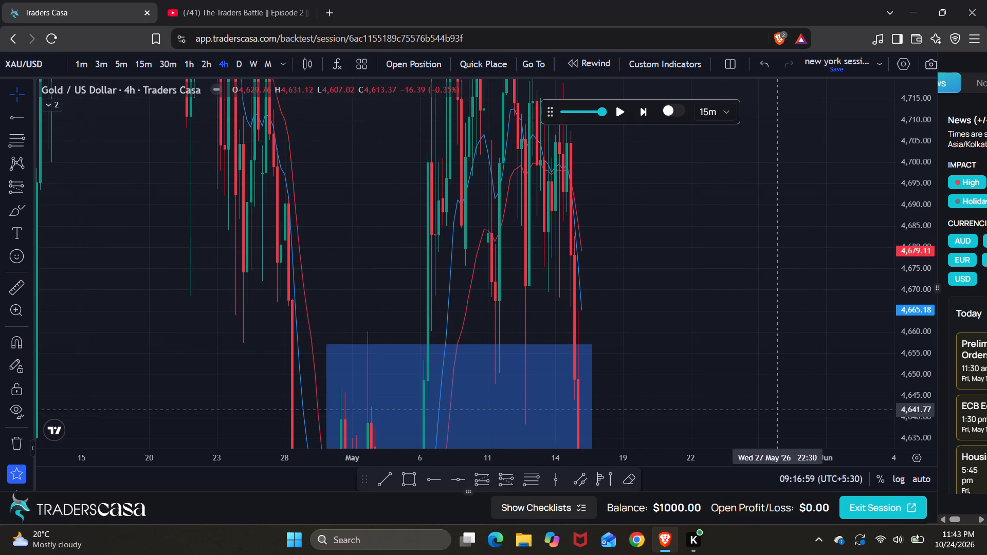
pyautogui.moveTo(783, 386); pyautogui.dragTo(807, 250)
pyautogui.moveTo(910, 155); pyautogui.dragTo(852, 406)
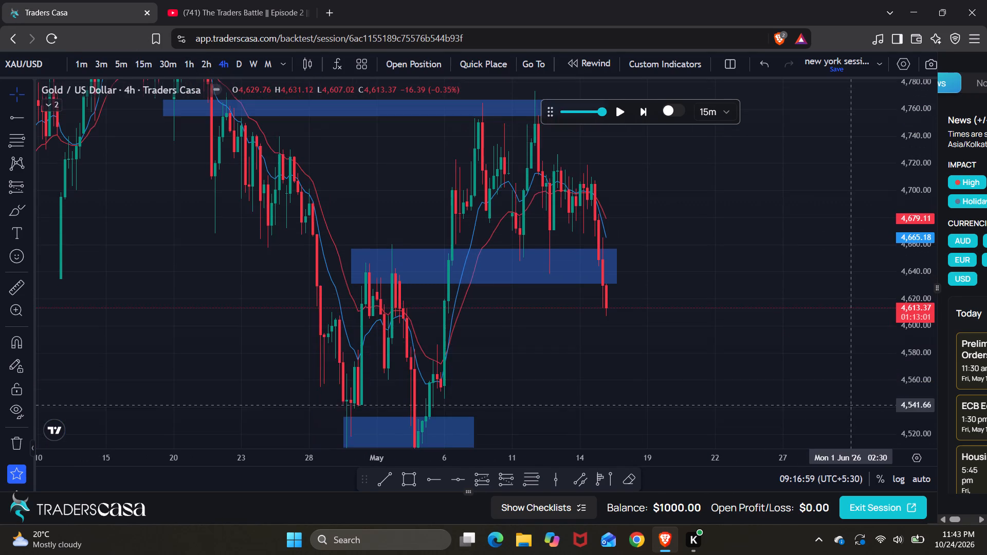
pyautogui.moveTo(852, 406); pyautogui.dragTo(842, 478)
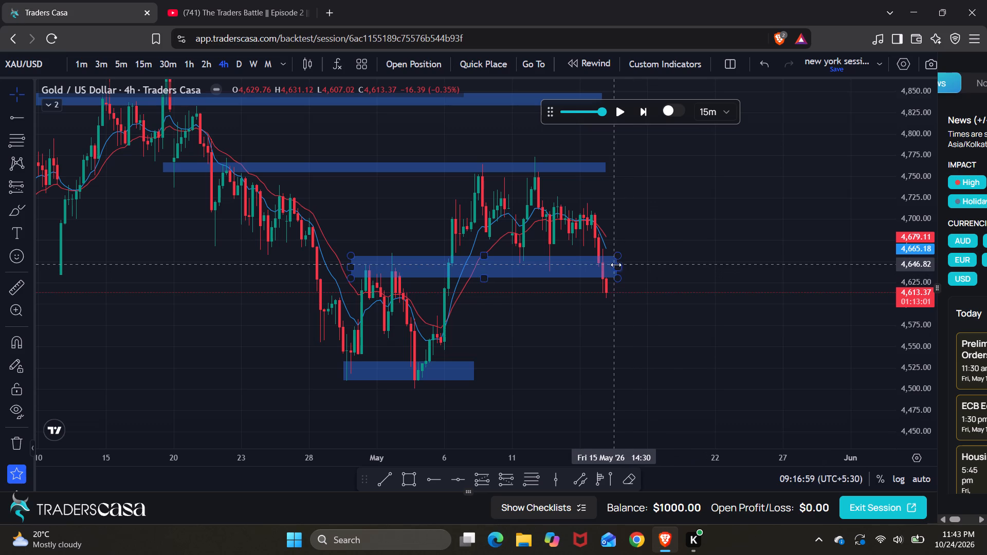
pyautogui.moveTo(615, 265); pyautogui.dragTo(711, 271)
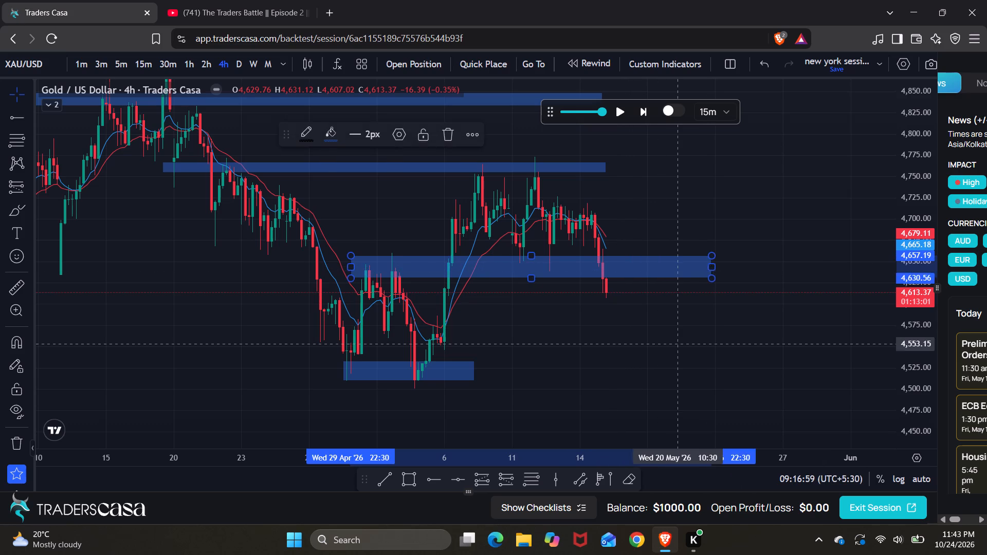
pyautogui.click(679, 344)
# Extend the lower price zone, between about 4,510 and 4,532, forward in time to about 29 May.
pyautogui.moveTo(679, 344); pyautogui.dragTo(624, 233)
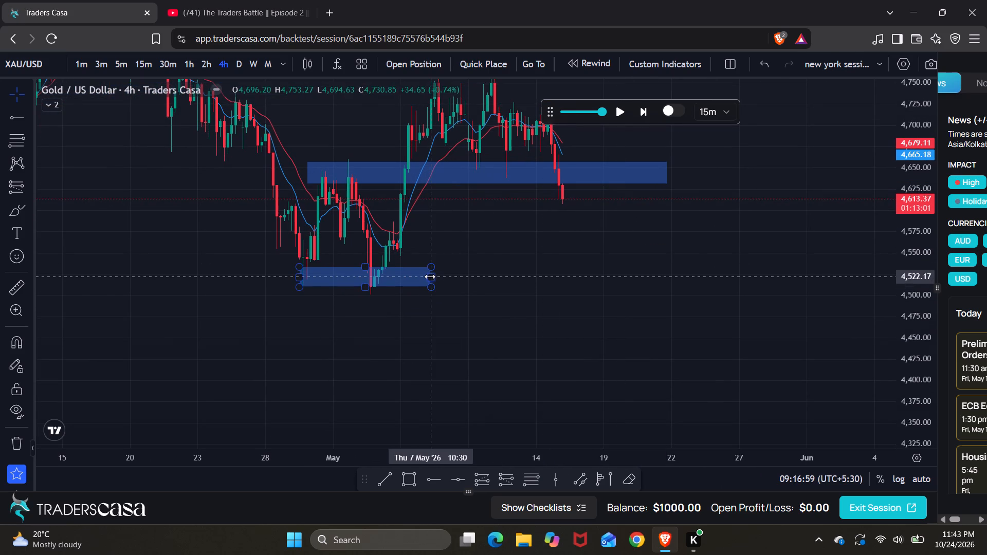
pyautogui.moveTo(430, 276); pyautogui.dragTo(794, 287)
pyautogui.moveTo(726, 229); pyautogui.dragTo(672, 311)
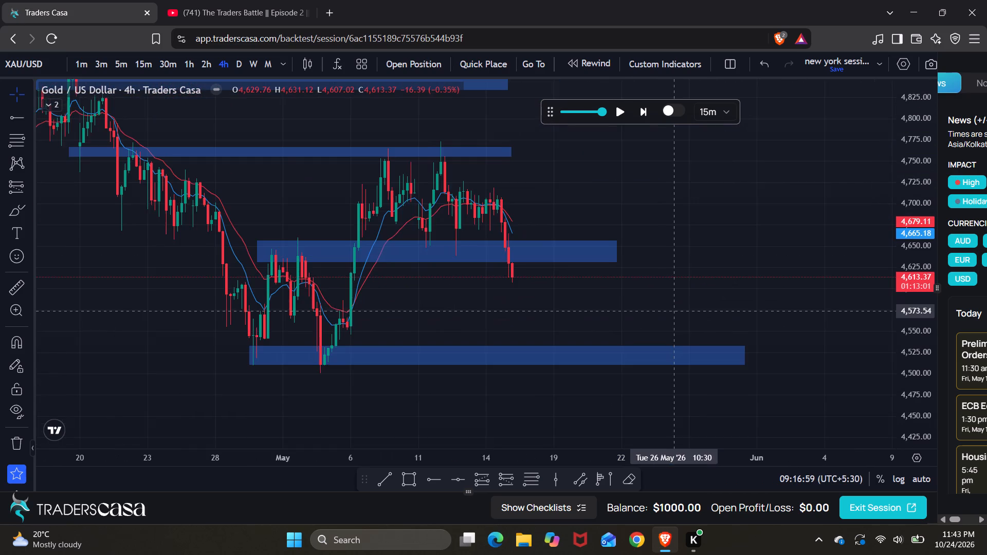
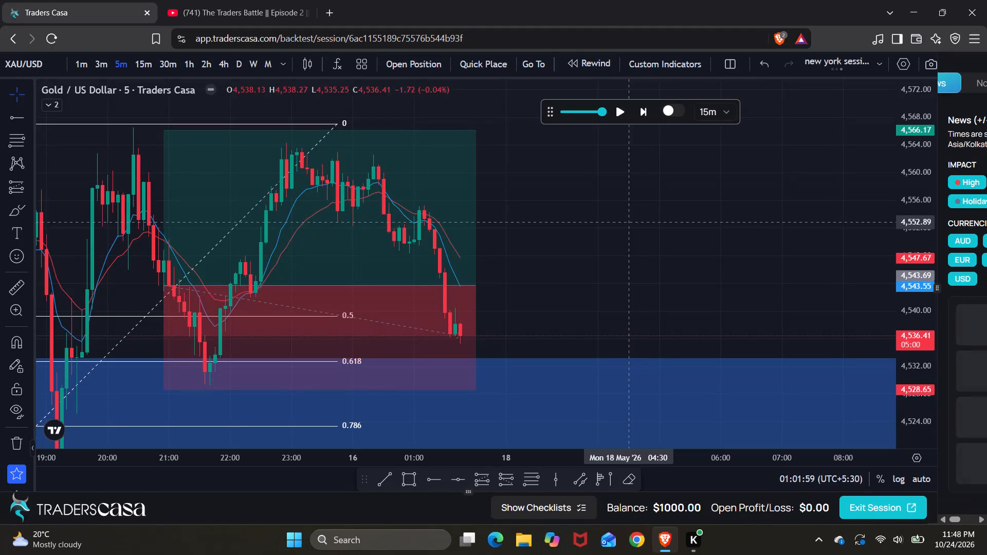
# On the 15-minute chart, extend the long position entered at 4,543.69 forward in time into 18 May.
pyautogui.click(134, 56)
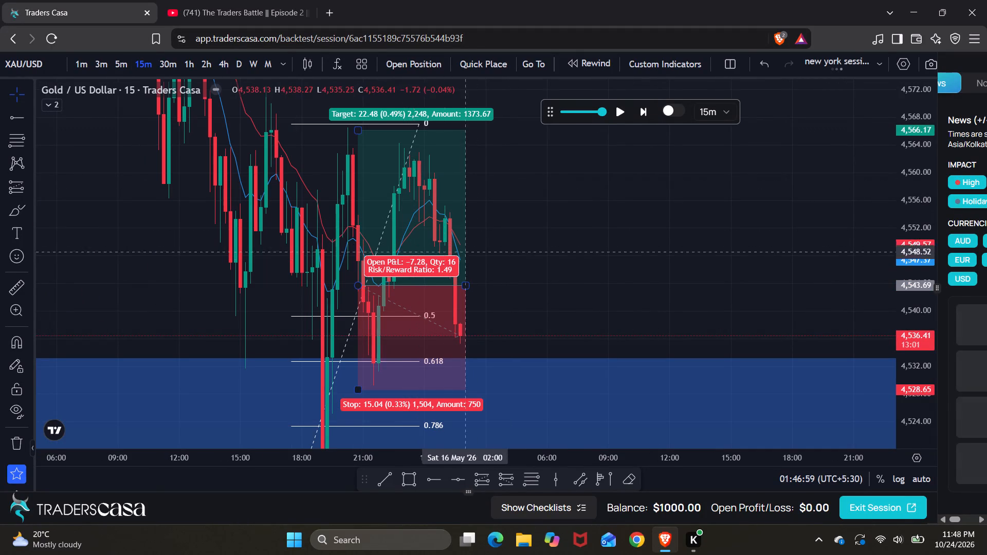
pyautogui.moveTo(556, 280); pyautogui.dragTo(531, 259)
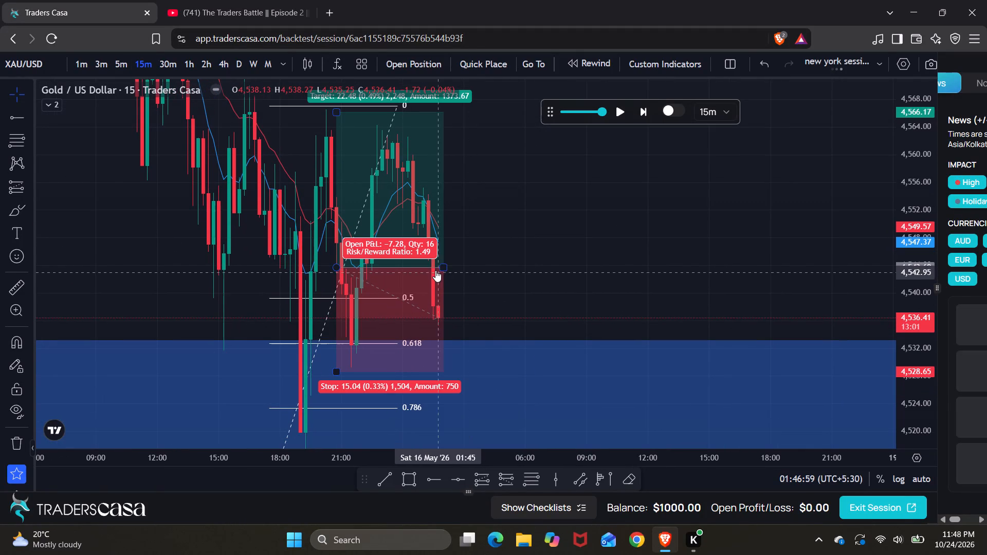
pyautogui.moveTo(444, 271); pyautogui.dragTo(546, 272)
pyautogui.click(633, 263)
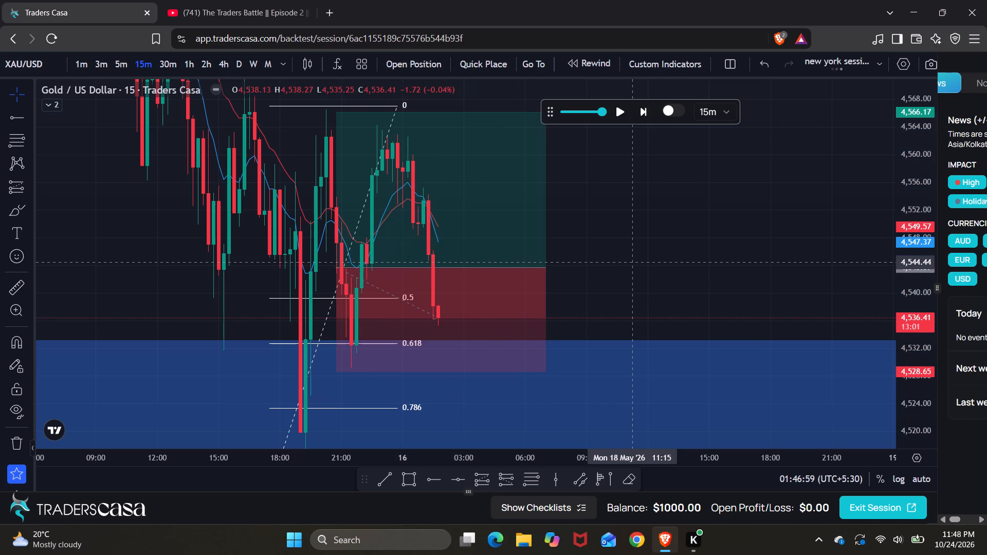
# Advance the replay to 05:59:59 on 18 May.
pyautogui.press('0')
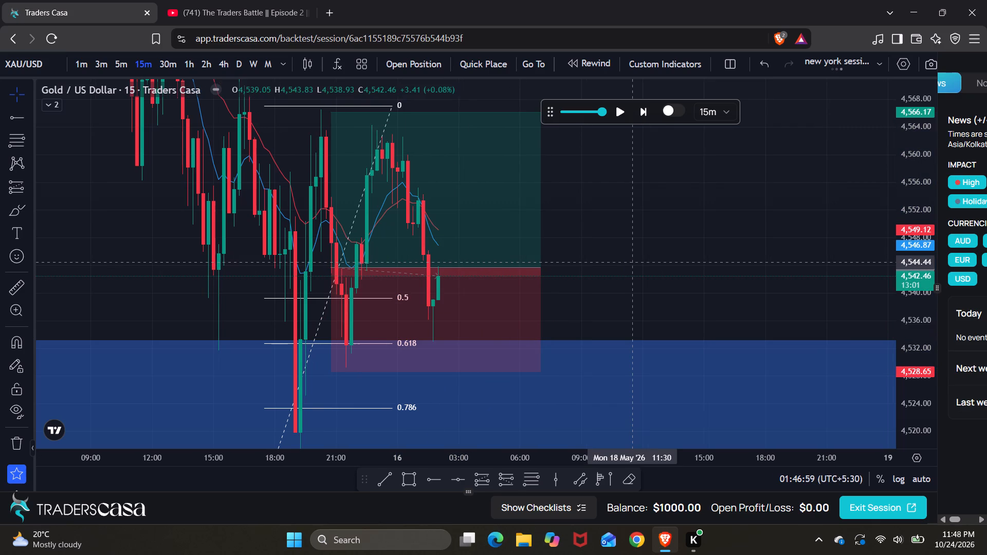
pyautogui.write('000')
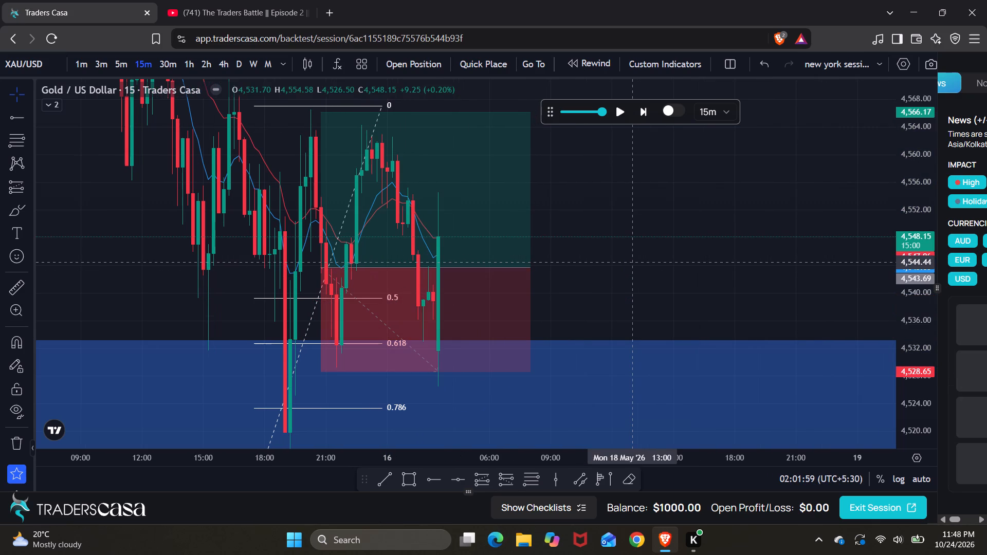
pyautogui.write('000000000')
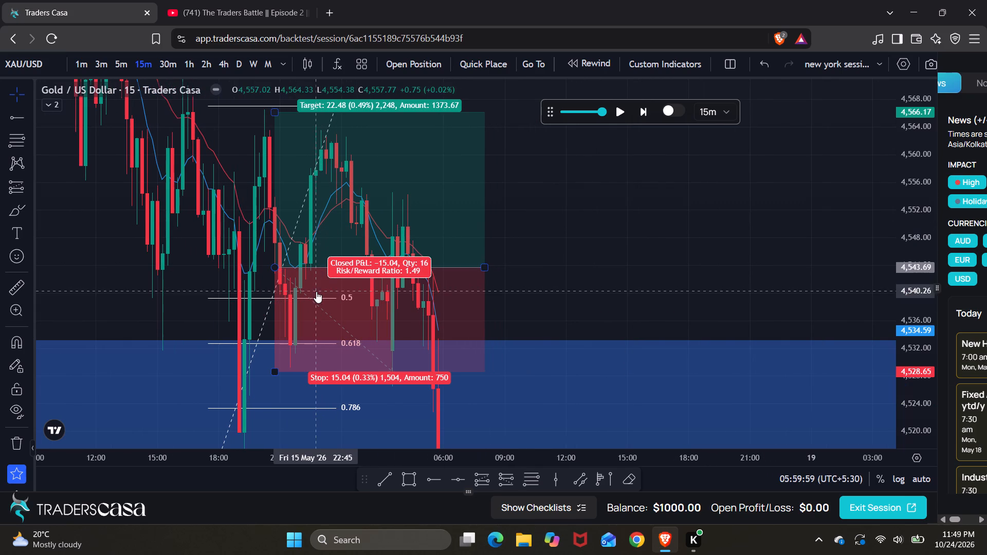
# Delete the long position entered at 4,543.69.
pyautogui.click(452, 315)
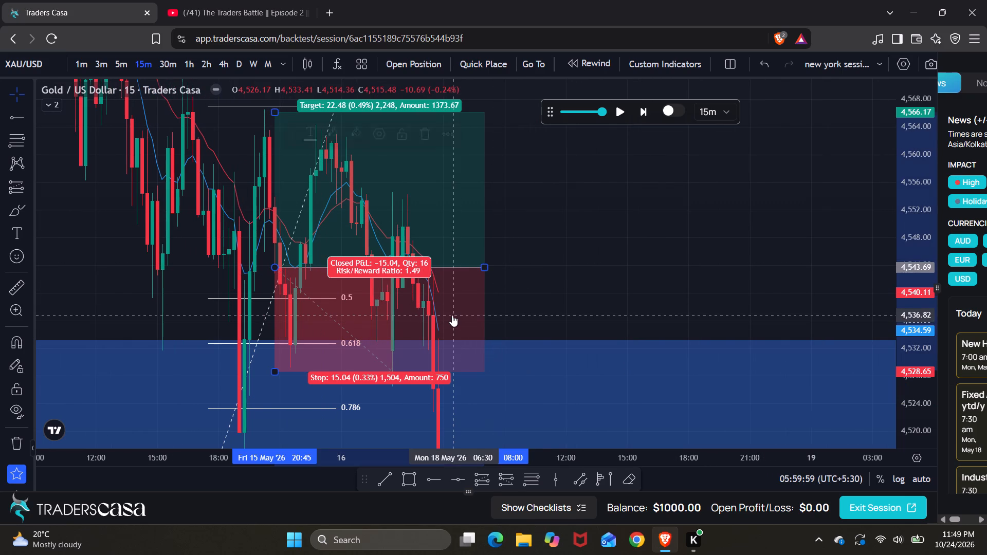
pyautogui.click(429, 129)
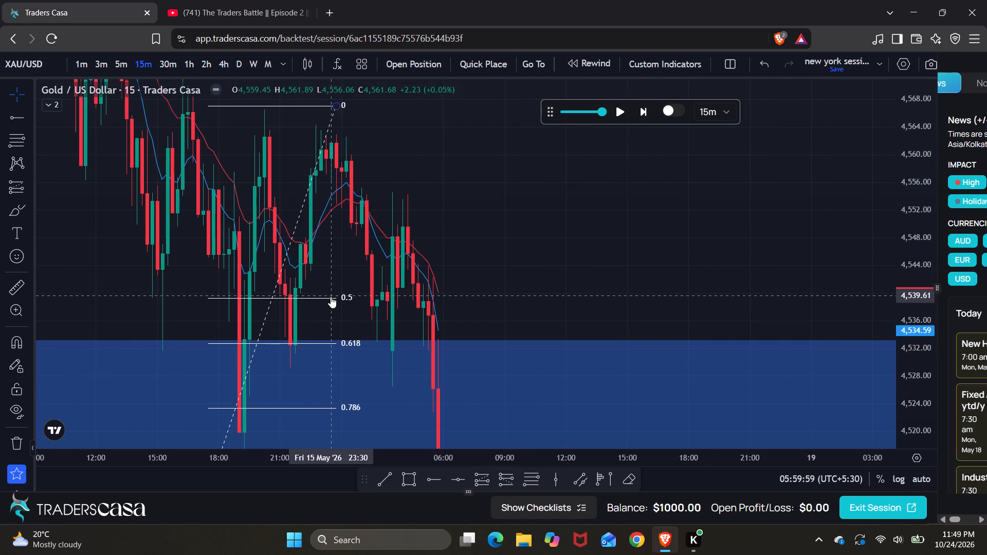
# Delete the Fibonacci retracement drawn over the 15 May upswing.
pyautogui.click(330, 298)
pyautogui.click(424, 131)
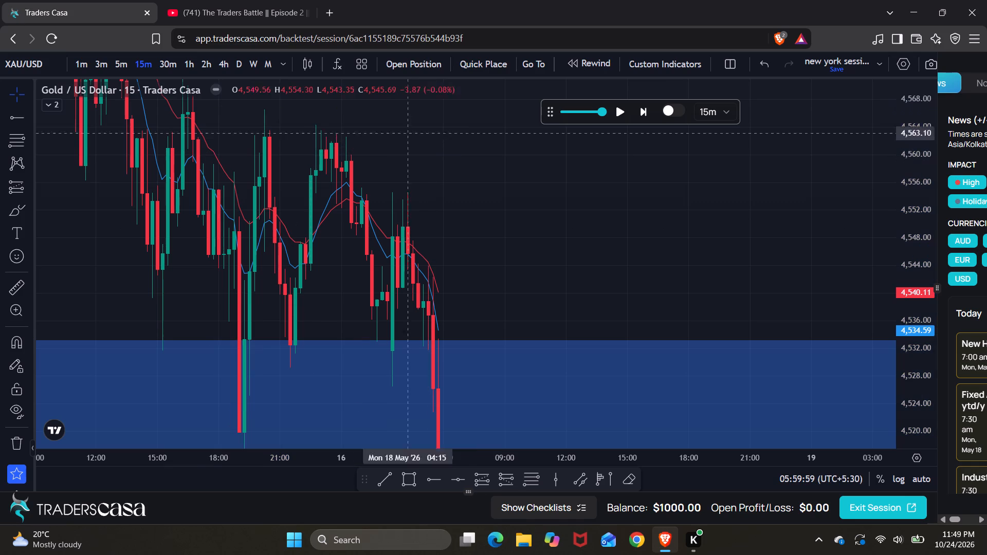
# On the 1-hour chart, advance the replay to 07:29:59 on 18 May.
pyautogui.click(182, 65)
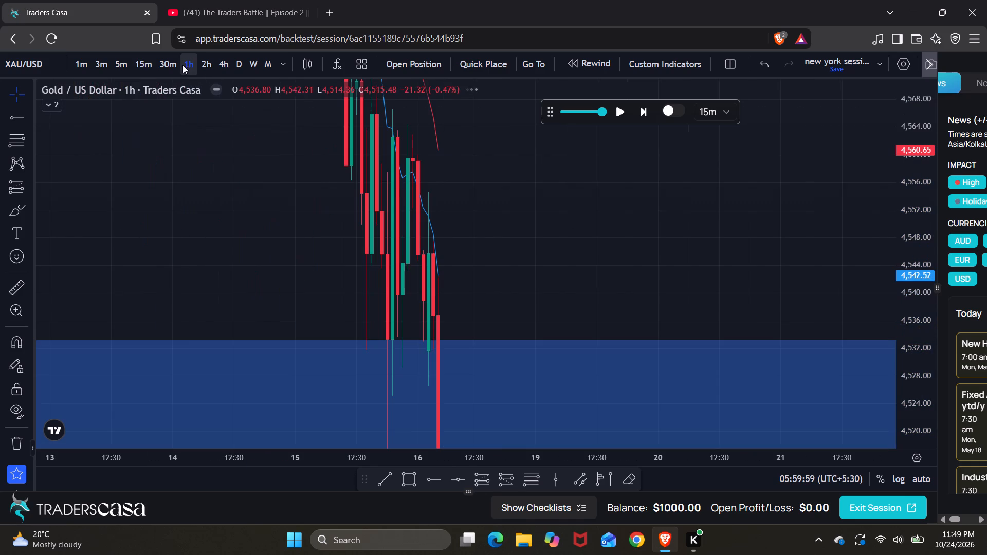
pyautogui.moveTo(909, 137); pyautogui.dragTo(894, 487)
pyautogui.click(594, 414)
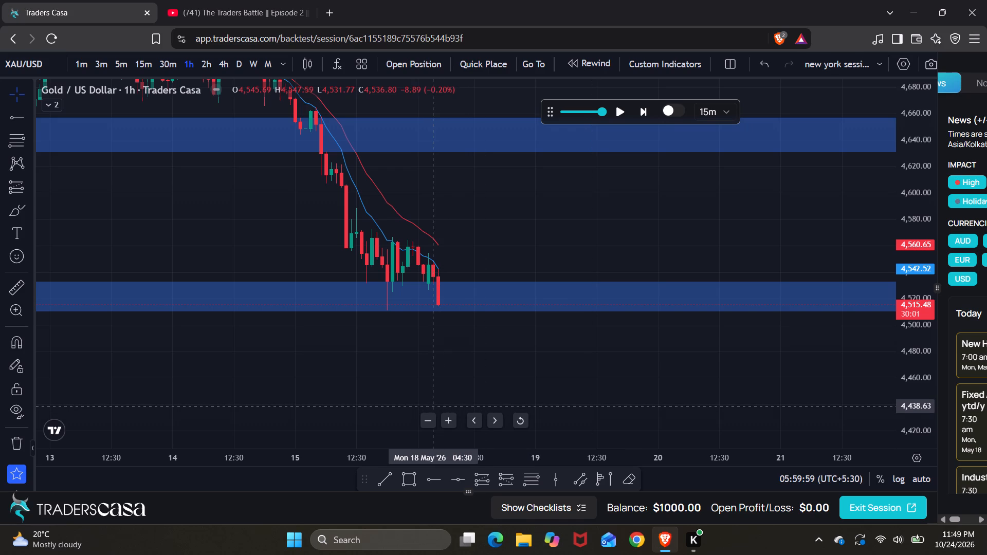
pyautogui.write('..')
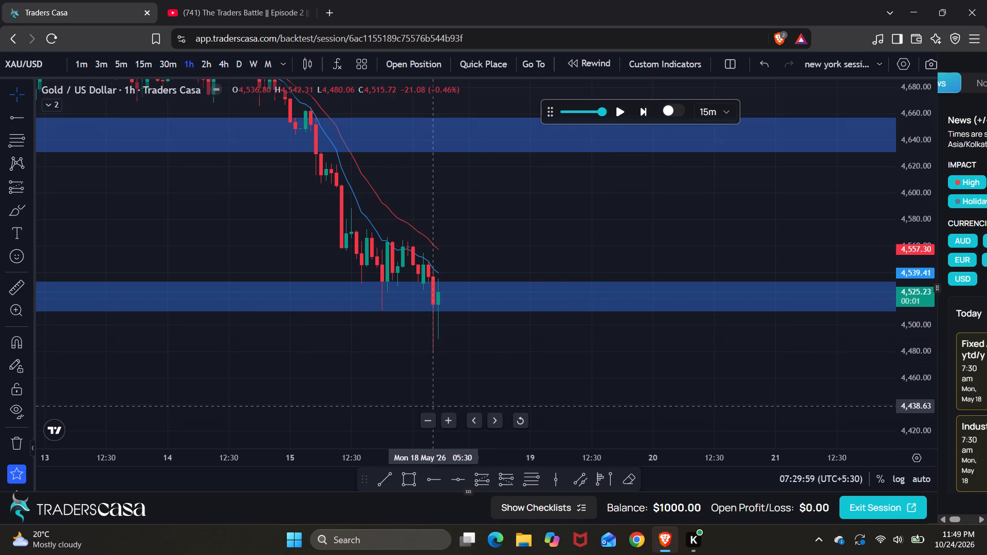
# On the 15-minute chart, play the replay forward and pause it at 12:44:59 on 18 May.
pyautogui.write('15')
pyautogui.press('Return')
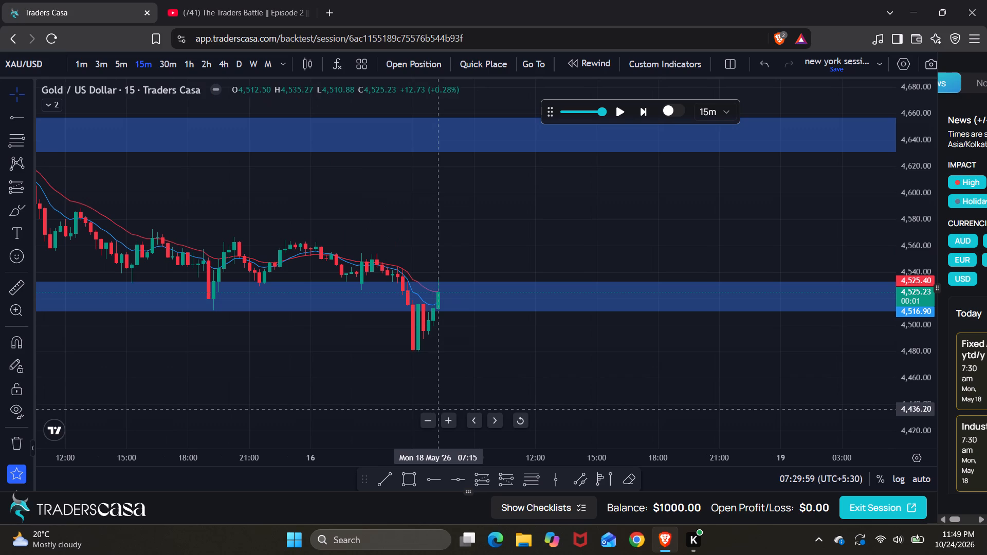
pyautogui.press('.')
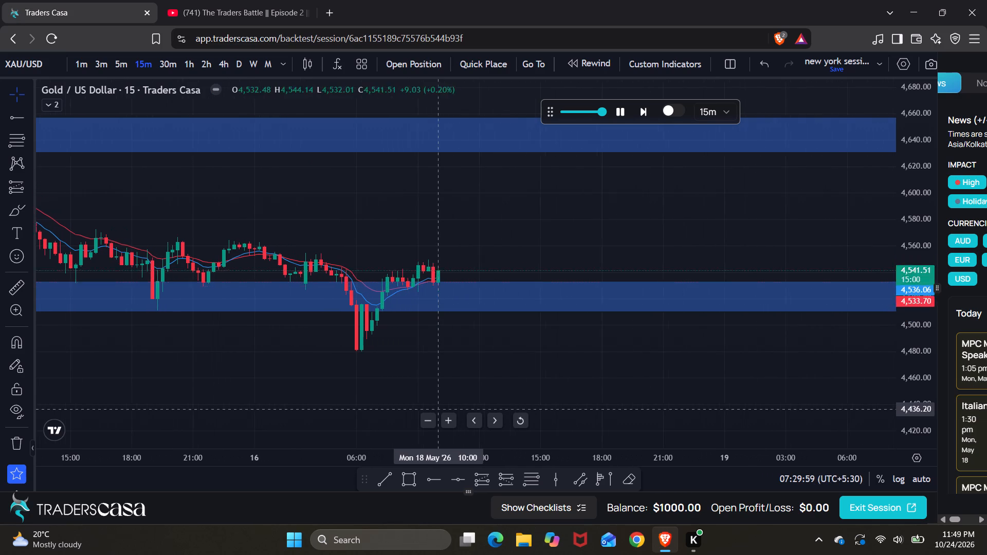
pyautogui.press('.')
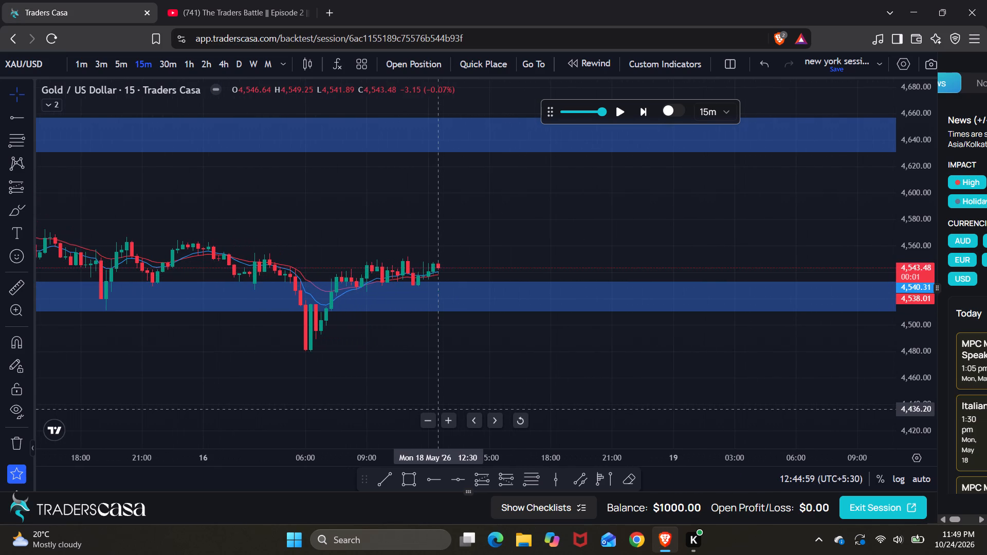
# Draw a Fibonacci retracement over the 18 May upswing, from about 4,524.98 at 07:45 to about 4,549.92 at 12:15.
pyautogui.click(915, 399)
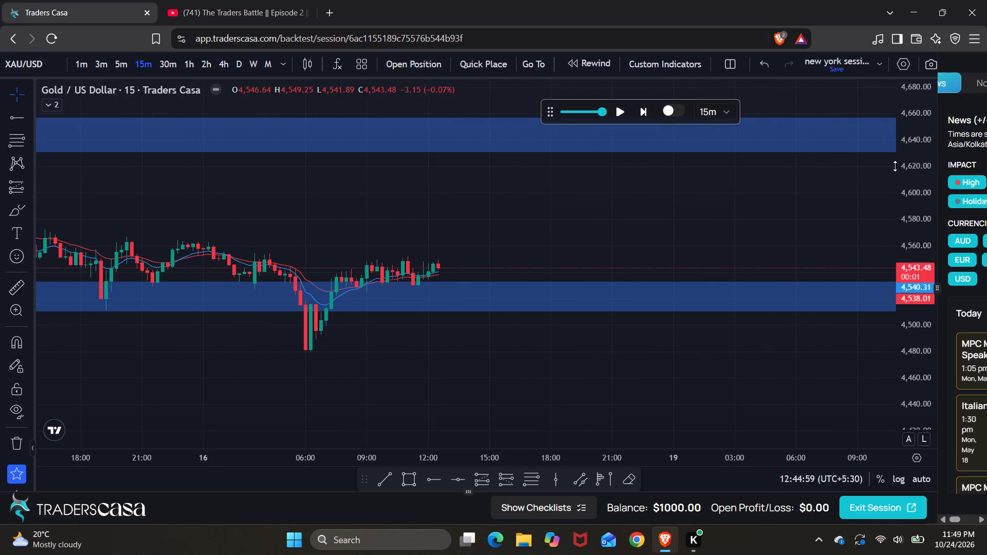
pyautogui.moveTo(920, 425); pyautogui.dragTo(925, 220)
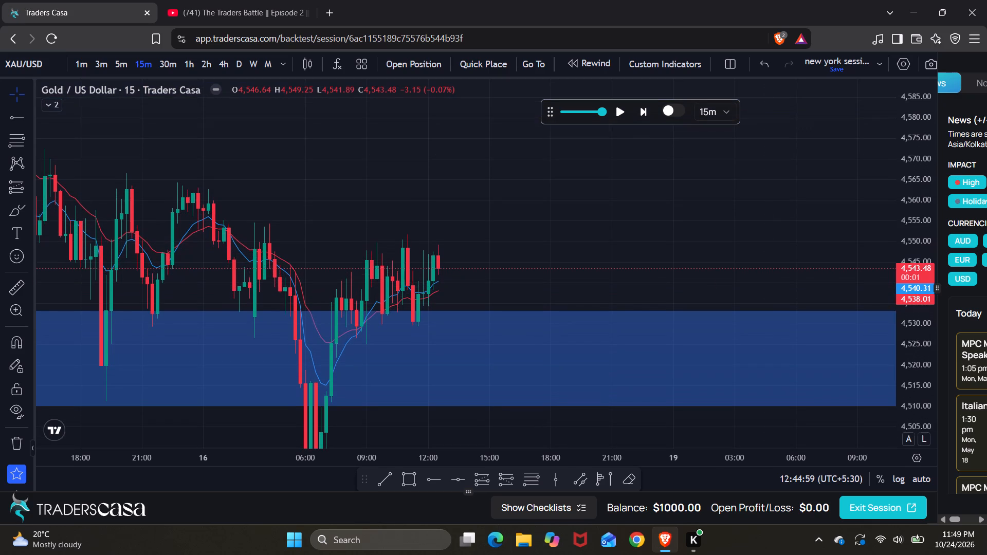
pyautogui.moveTo(608, 263); pyautogui.dragTo(768, 184)
pyautogui.scroll(1, 768, 184)
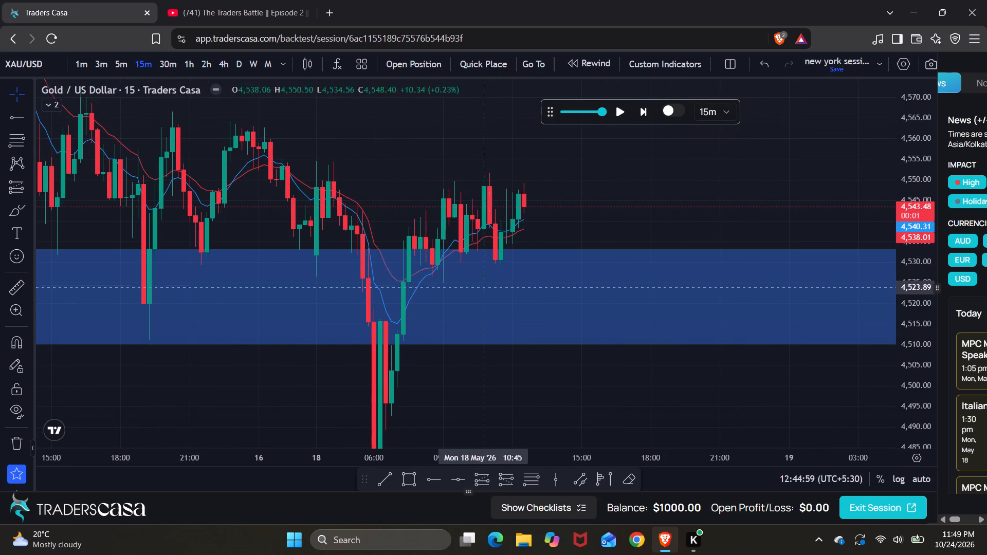
pyautogui.click(541, 489)
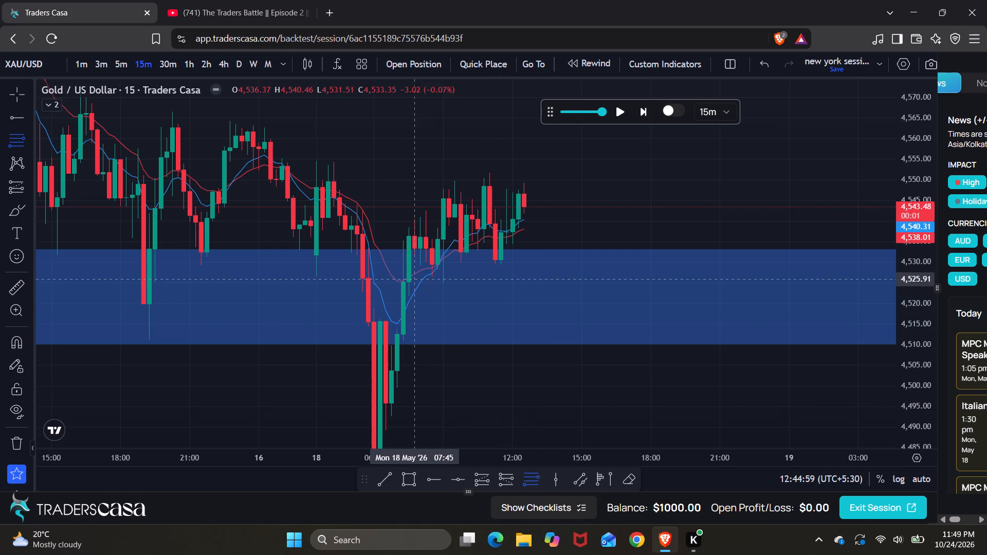
pyautogui.moveTo(416, 283); pyautogui.dragTo(469, 250)
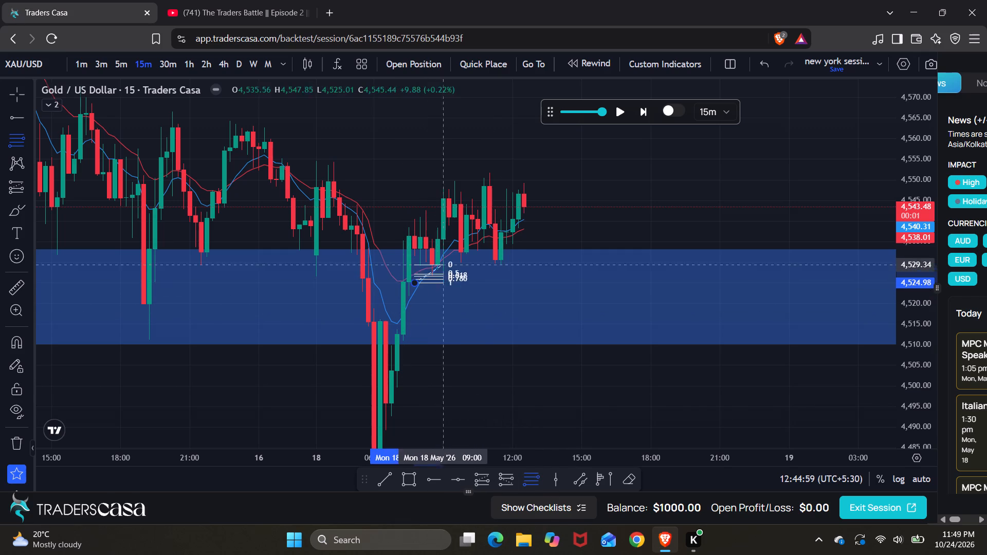
pyautogui.moveTo(469, 250); pyautogui.dragTo(502, 182)
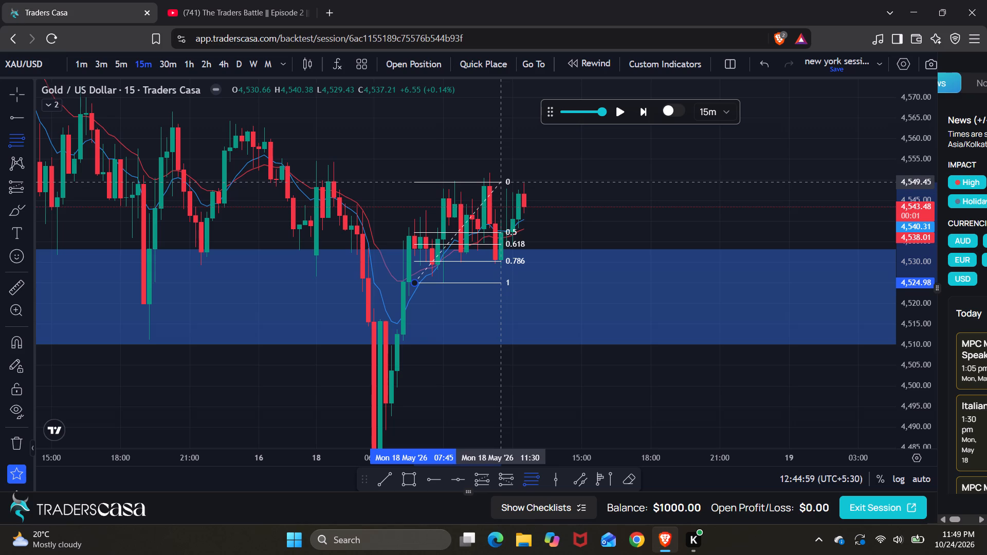
pyautogui.moveTo(502, 182); pyautogui.dragTo(504, 184)
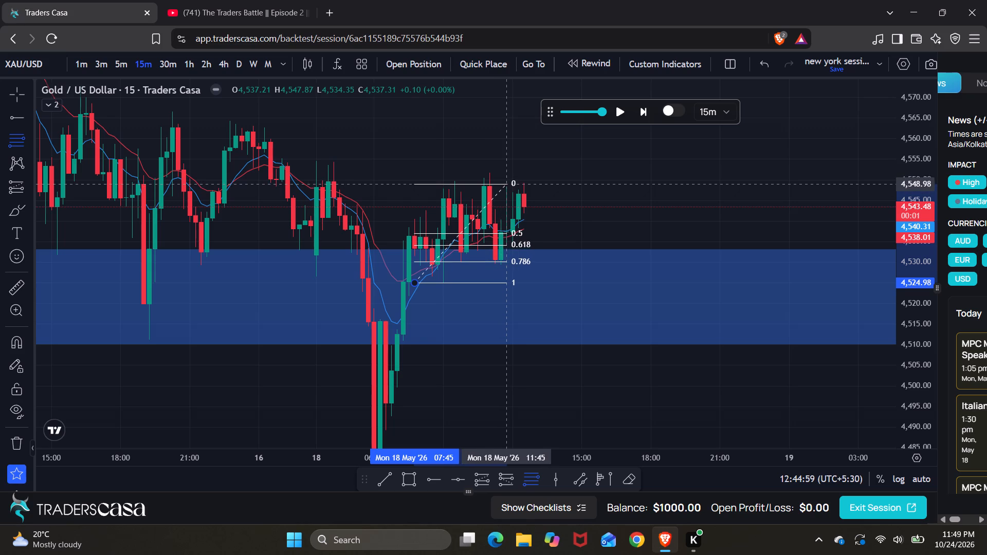
pyautogui.moveTo(504, 184); pyautogui.dragTo(502, 185)
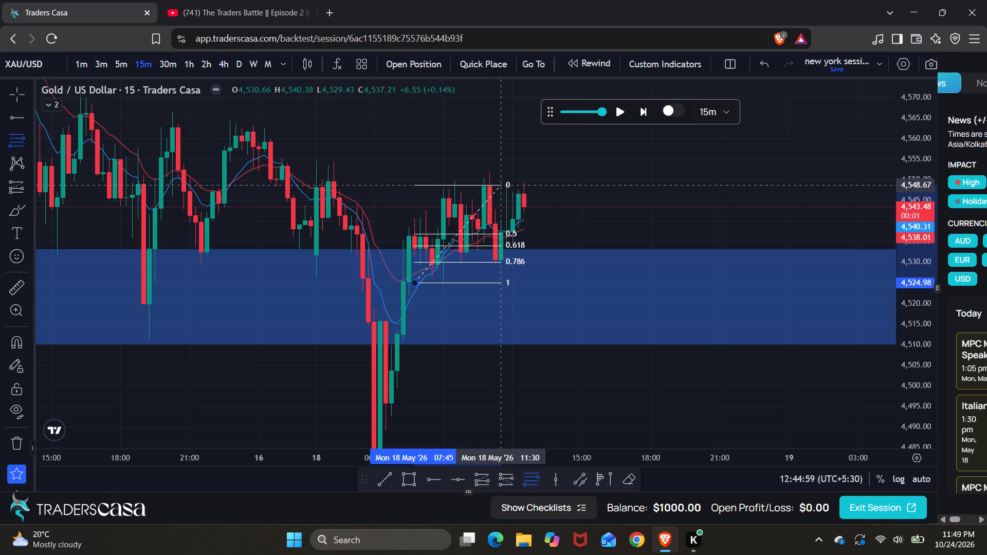
pyautogui.moveTo(502, 185); pyautogui.dragTo(521, 182)
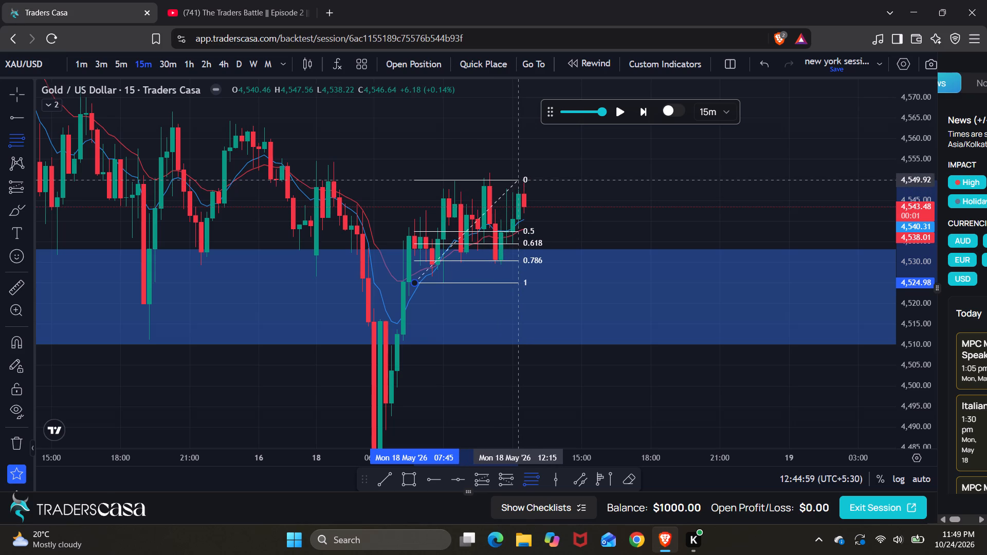
pyautogui.click(521, 180)
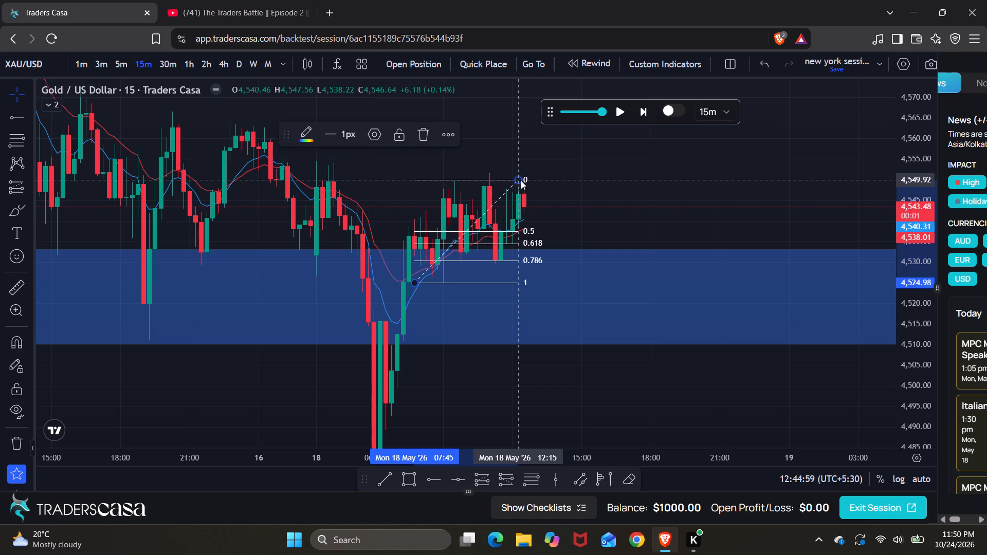
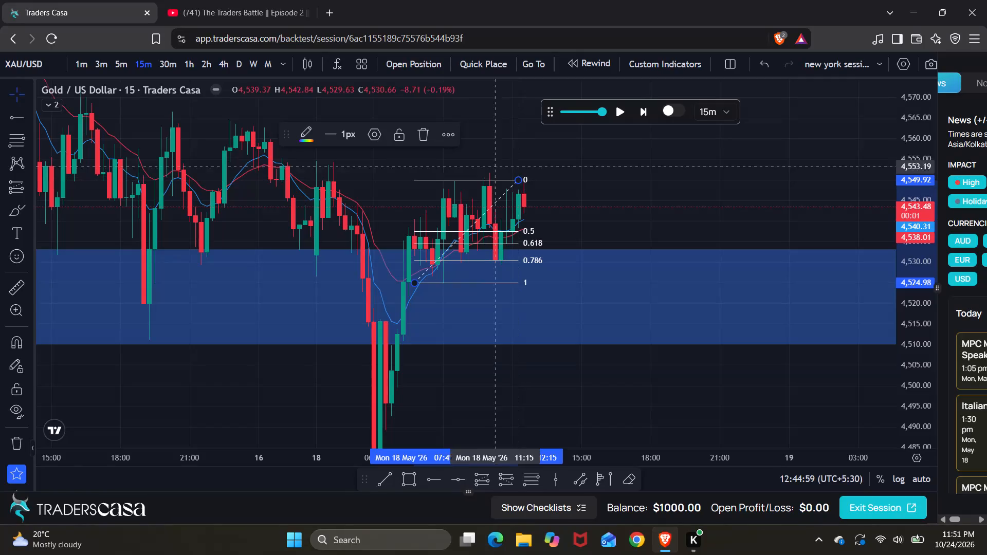
# Delete the Fibonacci retracement drawn over the 18 May morning upswing.
pyautogui.click(418, 132)
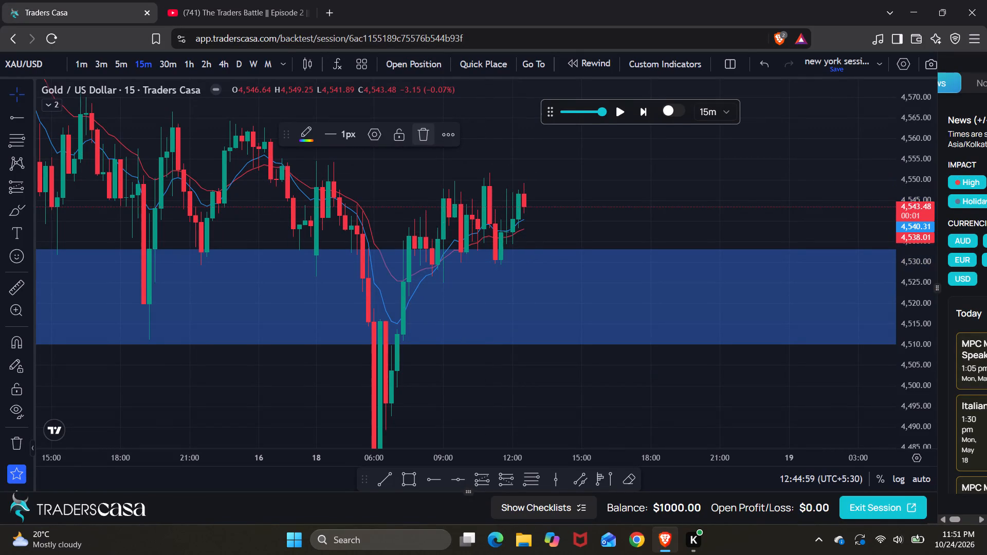
# Advance the replay candle by candle on the 15-minute chart to 17:44:59 on 18 May.
pyautogui.press('0')
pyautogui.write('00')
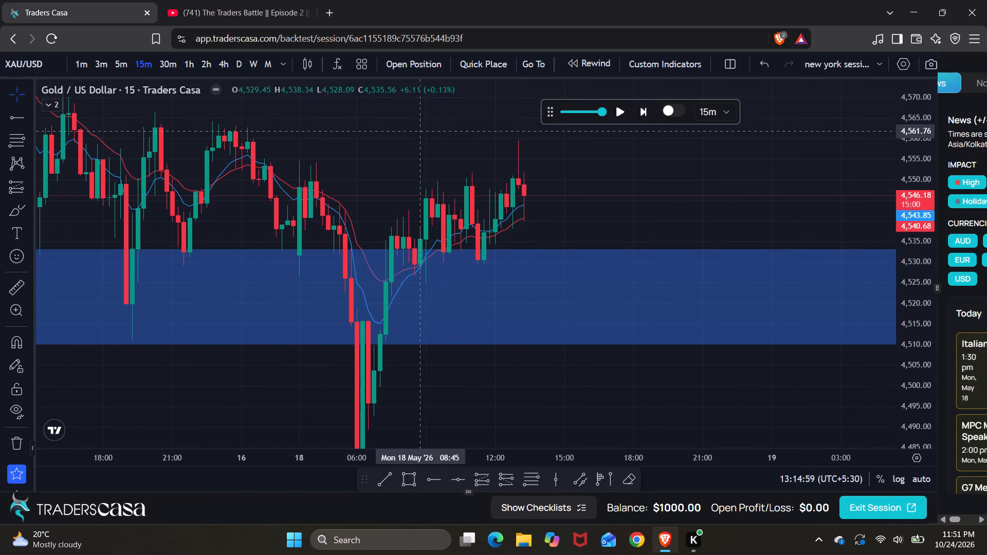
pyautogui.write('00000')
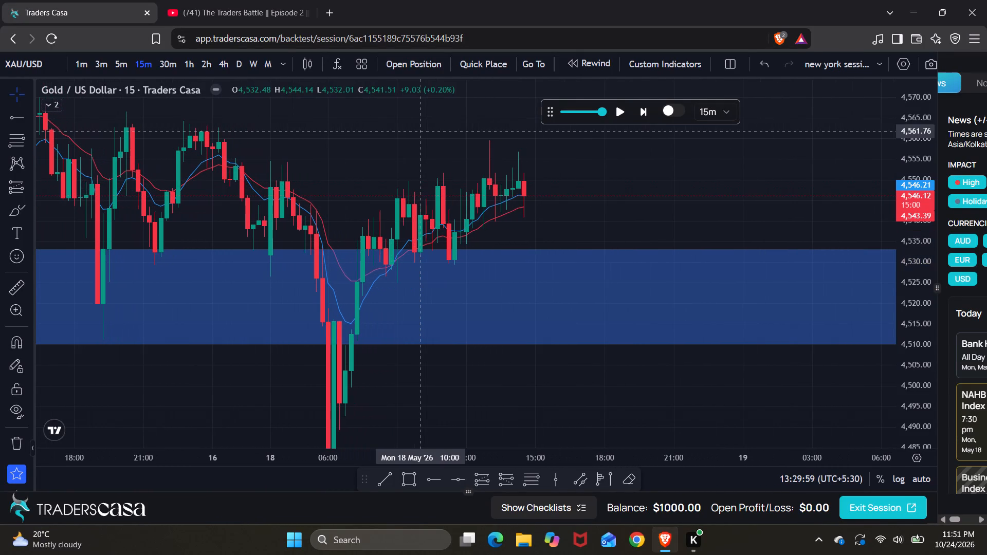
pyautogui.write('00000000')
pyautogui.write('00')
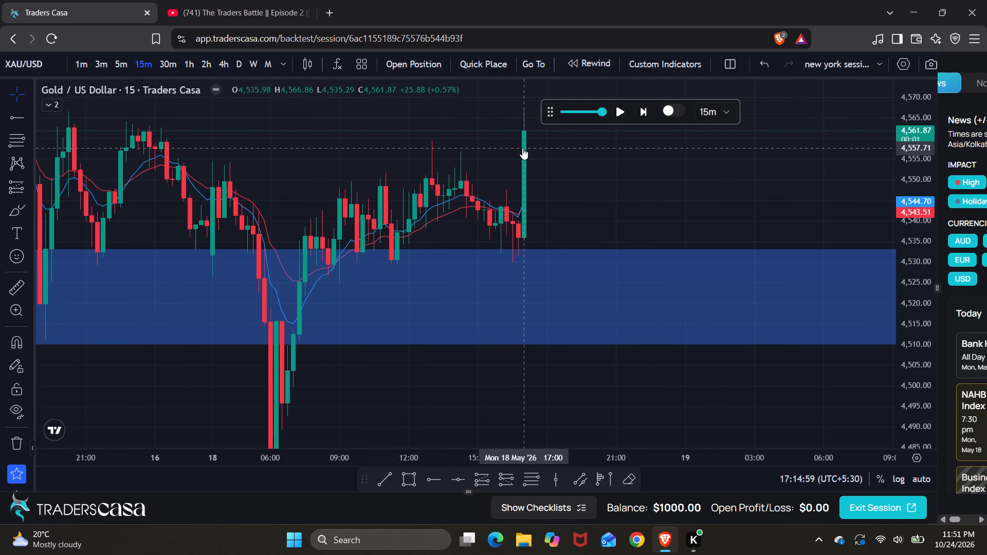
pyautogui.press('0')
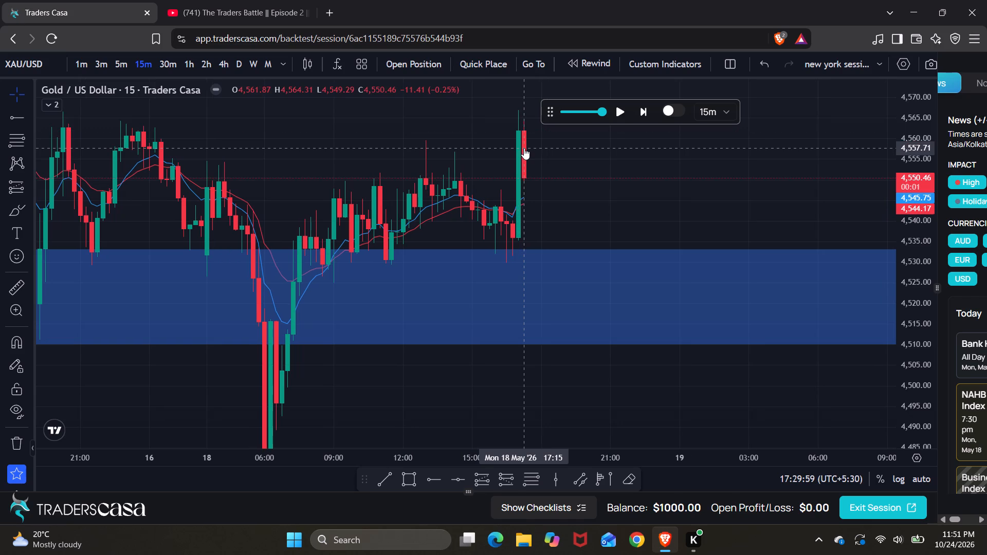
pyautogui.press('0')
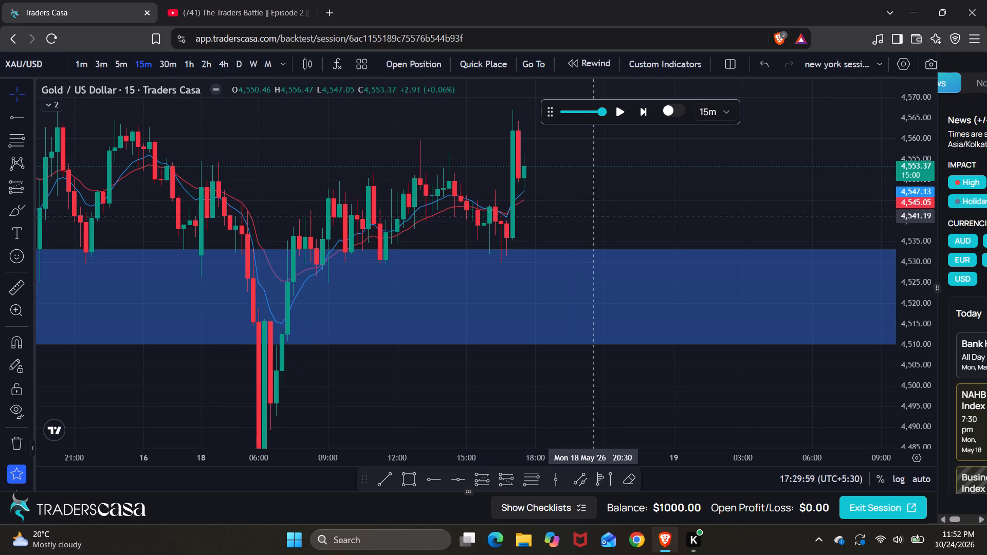
# Draw a Fibonacci retracement over the 18 May afternoon upswing, from about 4,531.68 at 15:15 to about 4,566.75 at 19:45.
pyautogui.moveTo(605, 204); pyautogui.dragTo(585, 229)
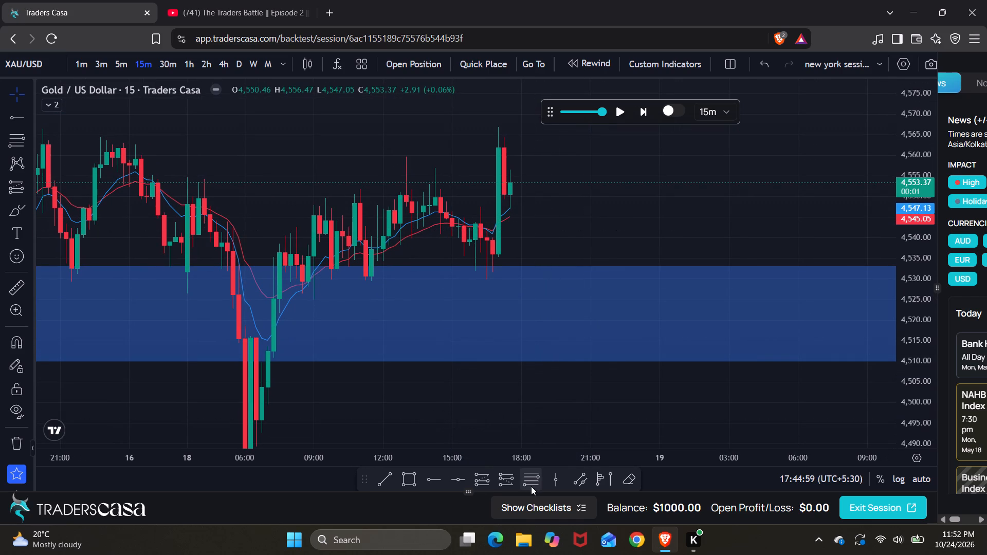
pyautogui.click(531, 486)
pyautogui.moveTo(459, 272); pyautogui.dragTo(558, 128)
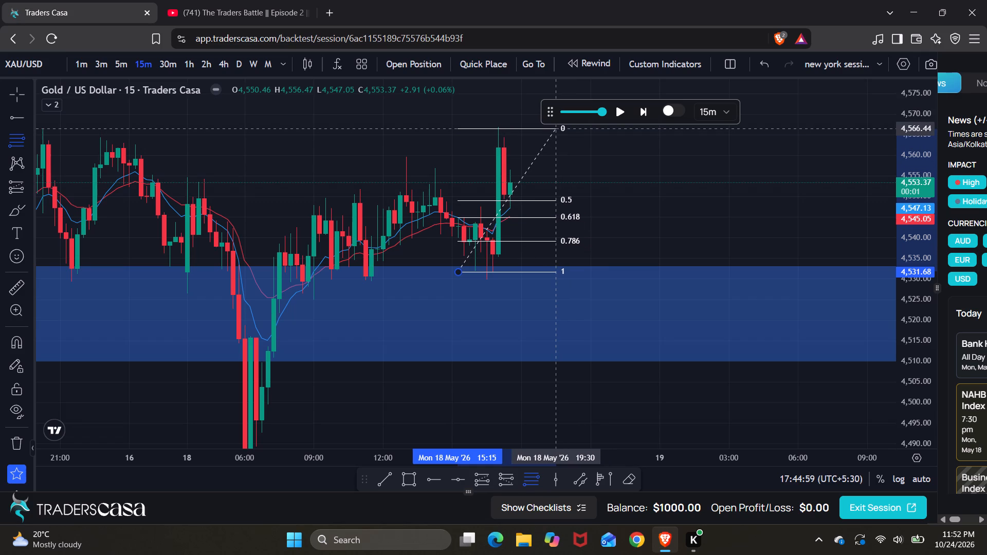
pyautogui.moveTo(558, 128); pyautogui.dragTo(561, 127)
pyautogui.click(561, 127)
pyautogui.click(610, 214)
# Move the retracement's low anchor to about 4,531.63 at 15:45 and its high anchor to about 4,566.87 at 19:30.
pyautogui.hscroll(1, 610, 214)
pyautogui.scroll(1, 610, 214)
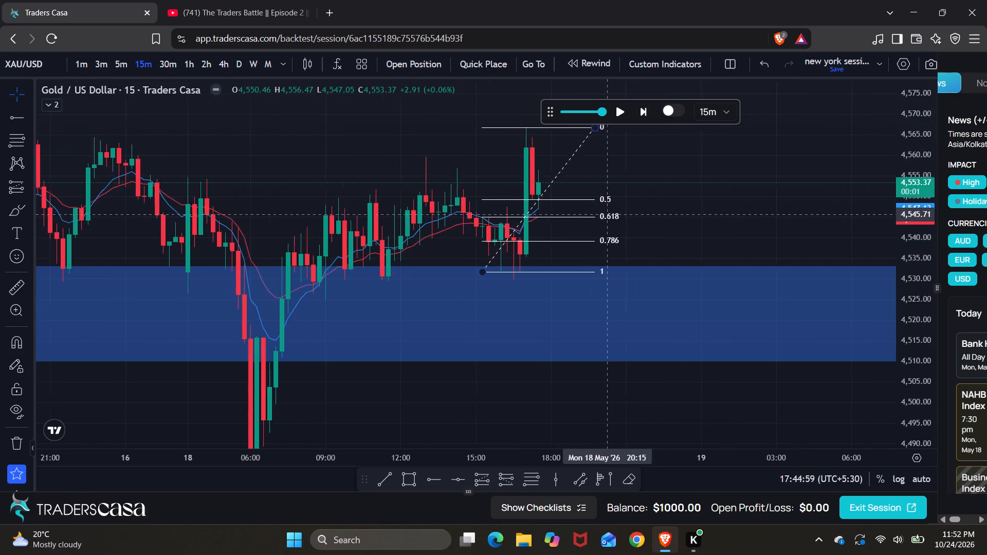
pyautogui.scroll(1, 610, 214)
pyautogui.moveTo(924, 313); pyautogui.dragTo(913, 192)
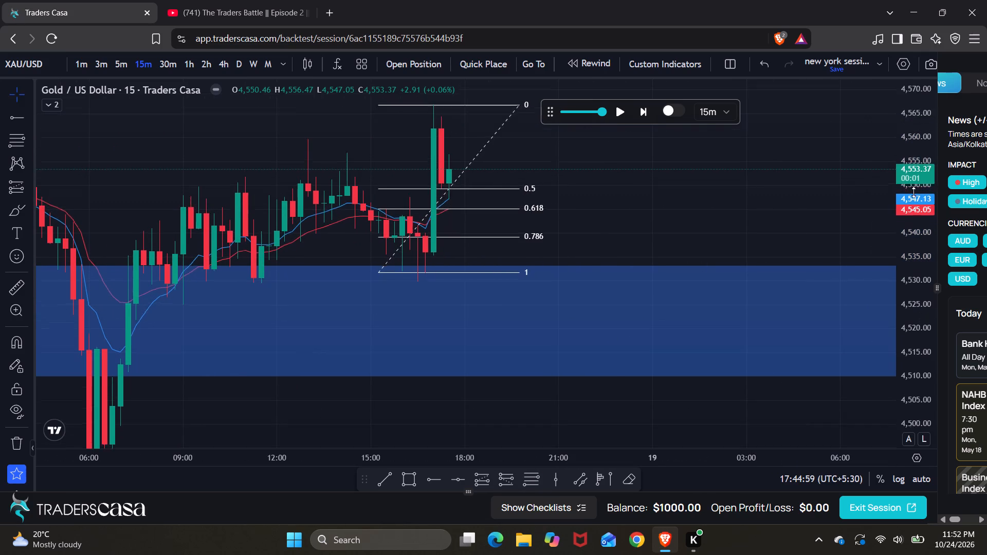
pyautogui.moveTo(913, 192); pyautogui.dragTo(914, 97)
pyautogui.moveTo(675, 200); pyautogui.dragTo(657, 357)
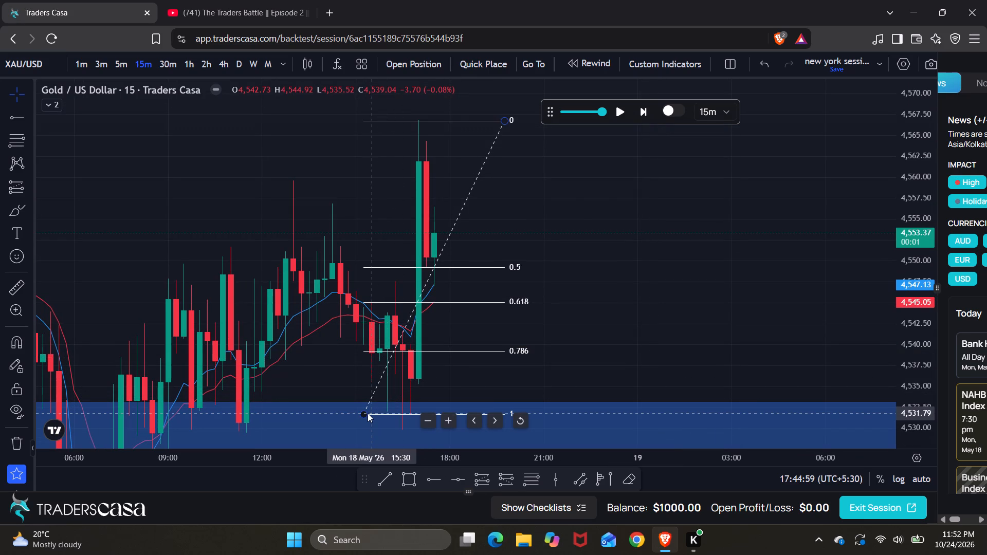
pyautogui.moveTo(368, 413); pyautogui.dragTo(378, 415)
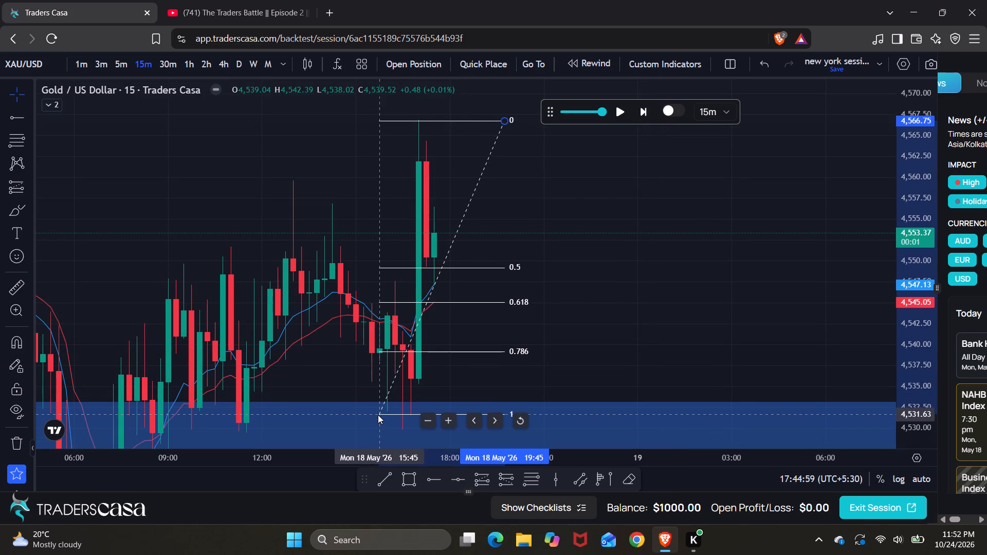
pyautogui.moveTo(378, 415); pyautogui.dragTo(377, 415)
pyautogui.moveTo(569, 284); pyautogui.dragTo(558, 382)
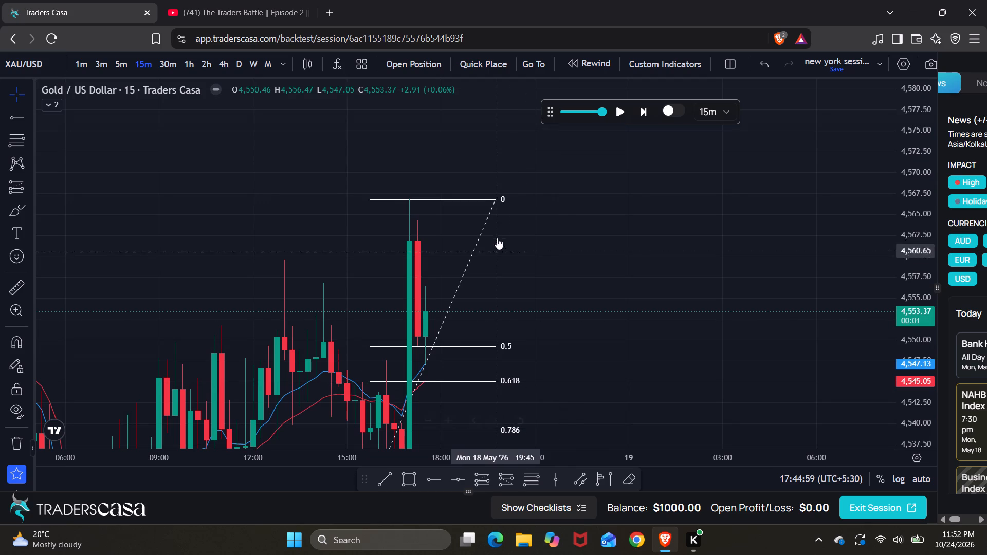
pyautogui.moveTo(498, 205); pyautogui.dragTo(490, 204)
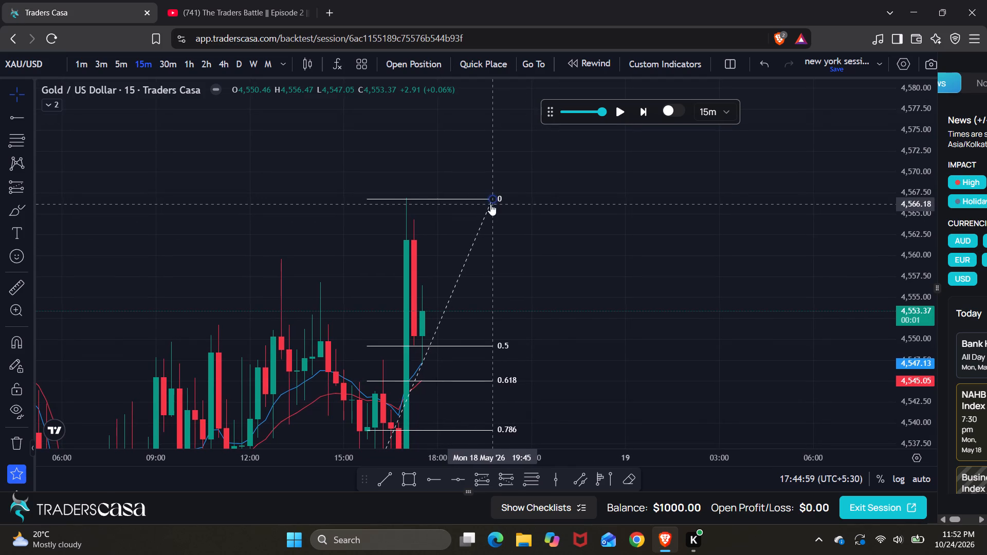
pyautogui.moveTo(492, 201); pyautogui.dragTo(486, 198)
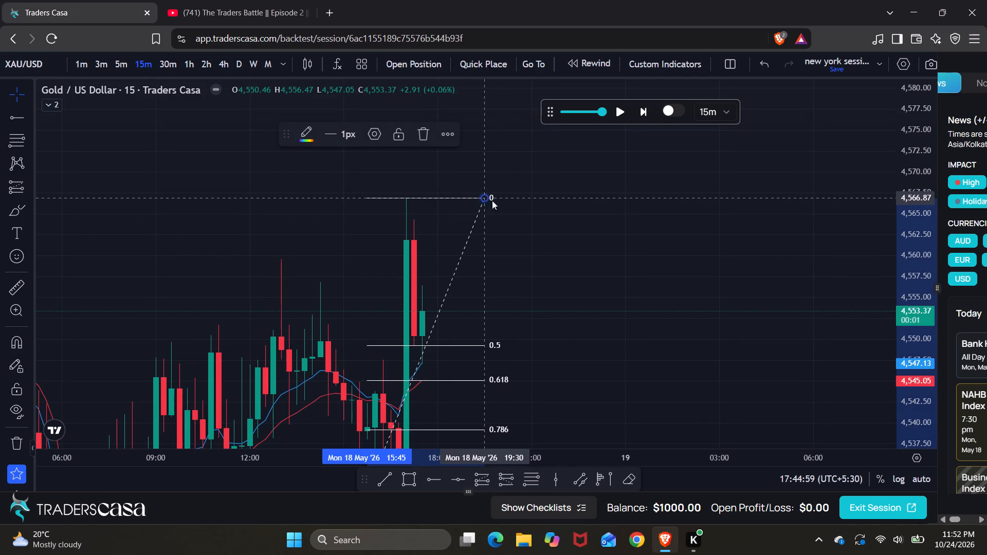
# Fine-tune the retracement's low anchor to about 4,531.55 at the 16:00 candle.
pyautogui.moveTo(559, 266); pyautogui.dragTo(712, 286)
pyautogui.scroll(7, 712, 286)
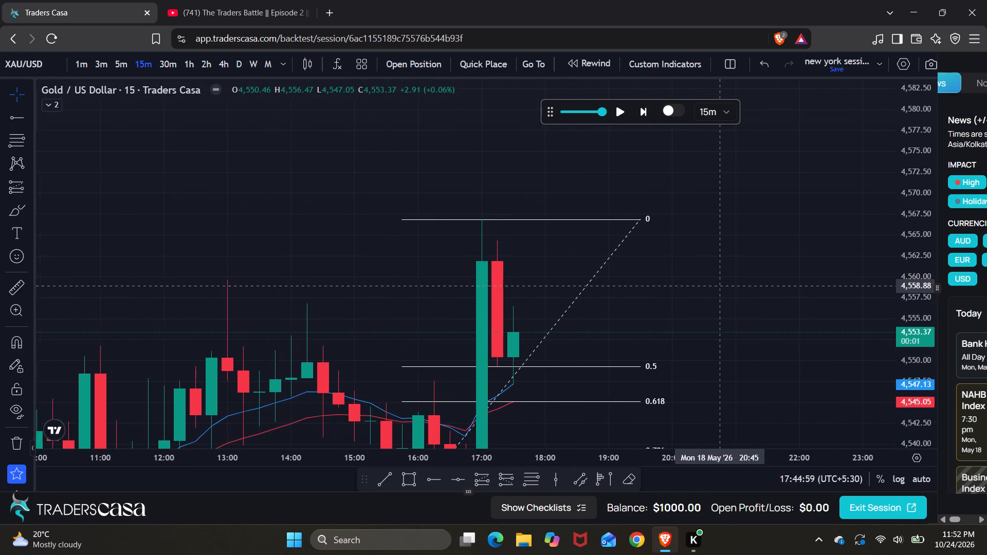
pyautogui.scroll(6, 913, 301)
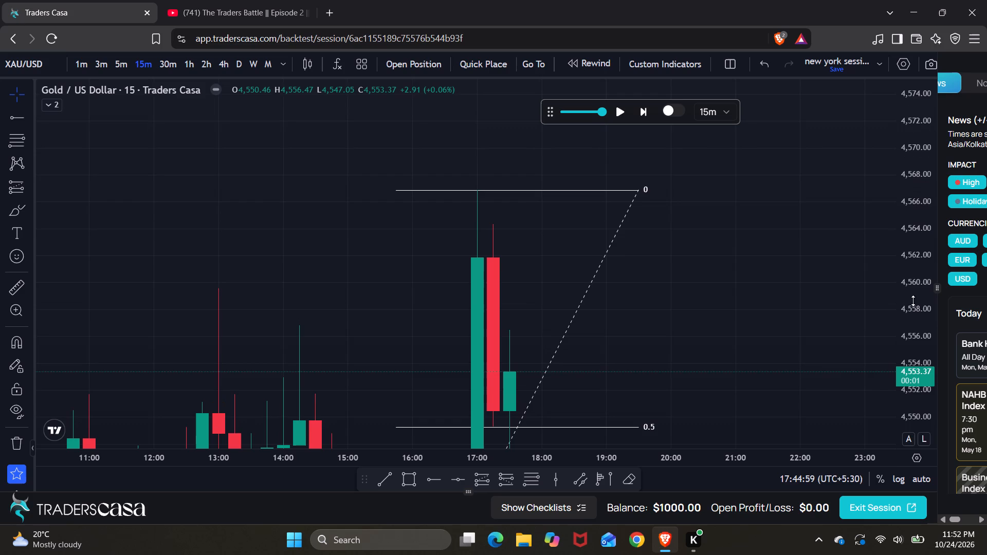
pyautogui.moveTo(728, 351); pyautogui.dragTo(794, 72)
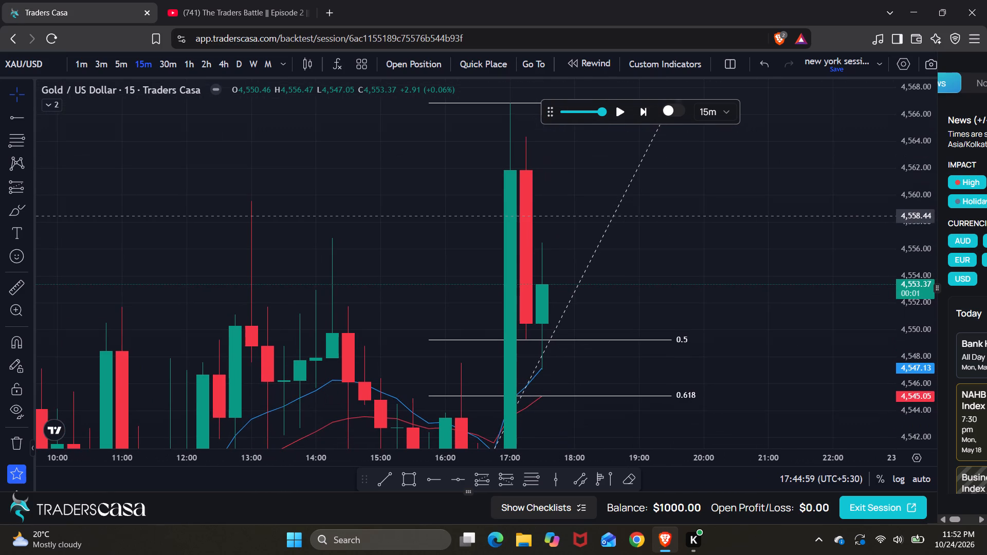
pyautogui.doubleClick(819, 280)
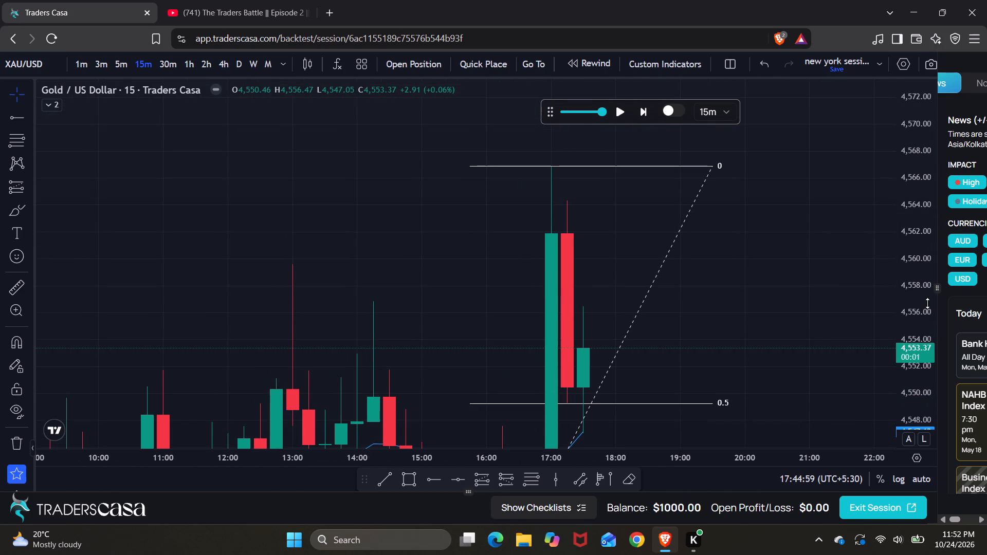
pyautogui.scroll(4, 922, 297)
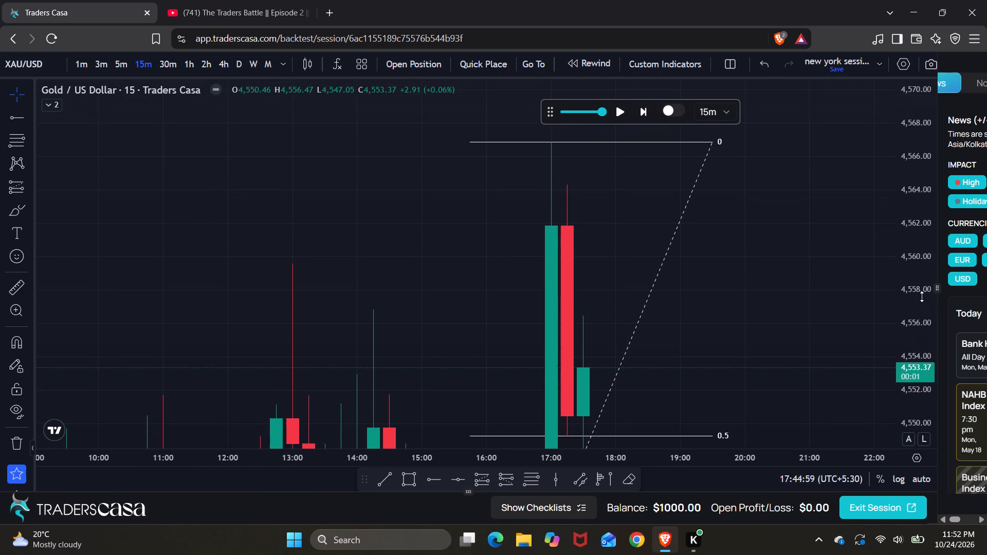
pyautogui.scroll(1, 922, 297)
pyautogui.moveTo(746, 362); pyautogui.dragTo(699, 45)
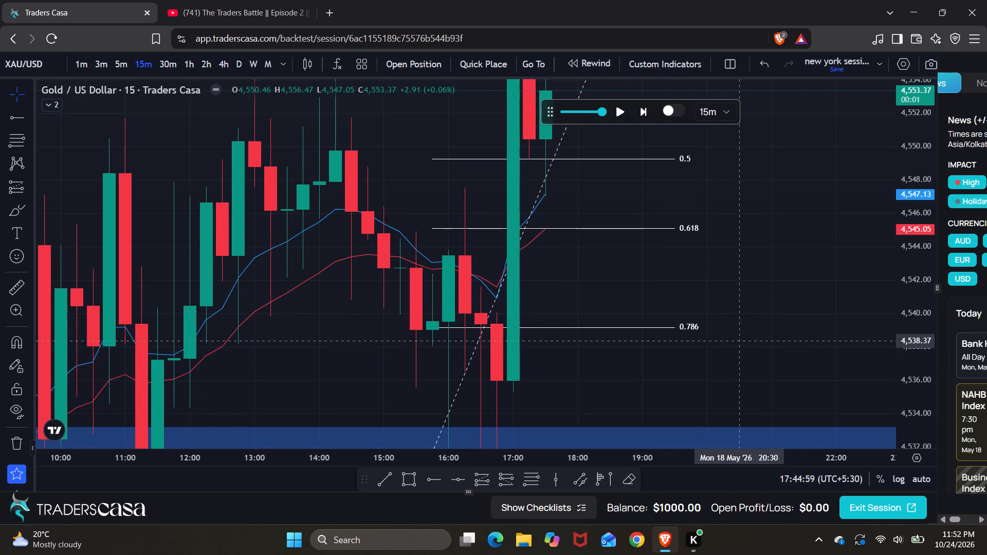
pyautogui.moveTo(763, 367); pyautogui.dragTo(737, 178)
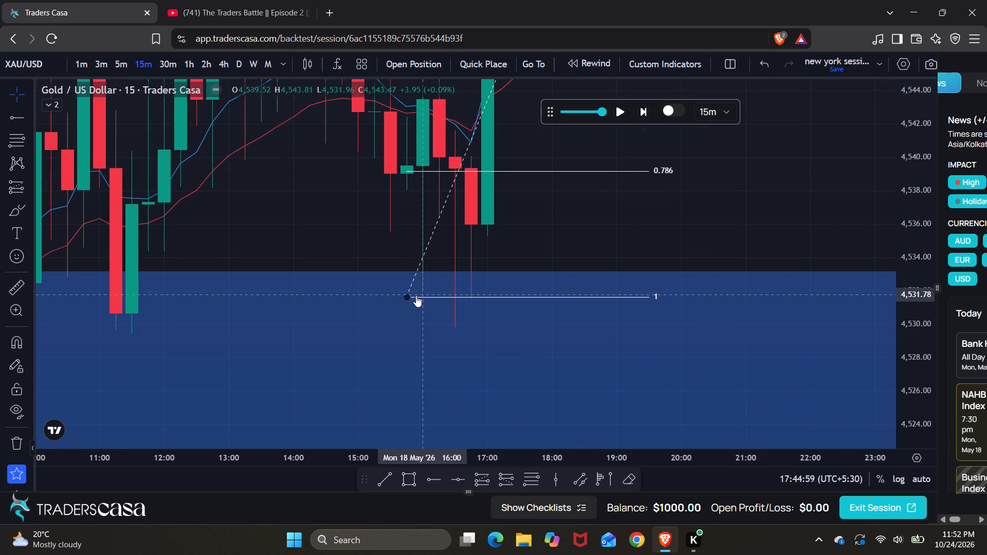
pyautogui.moveTo(407, 298); pyautogui.dragTo(416, 301)
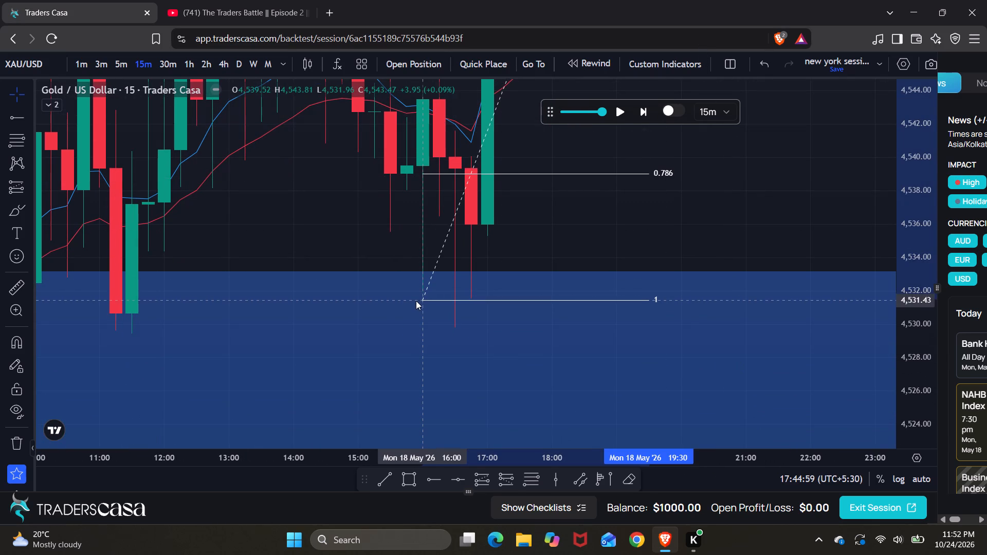
pyautogui.moveTo(416, 301); pyautogui.dragTo(417, 298)
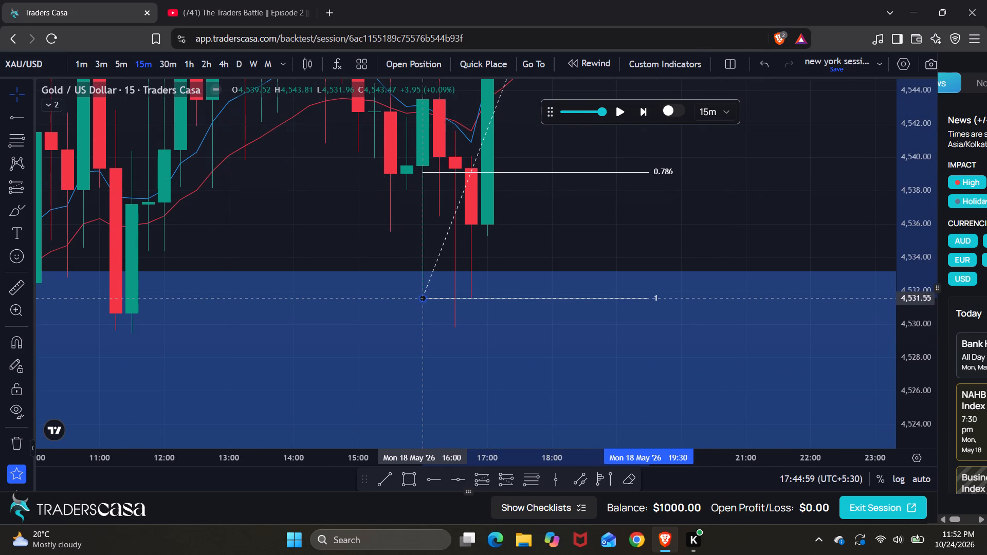
# Switch to the 5-minute chart and examine the 18 May pullback against the retracement levels.
pyautogui.moveTo(708, 232); pyautogui.dragTo(631, 532)
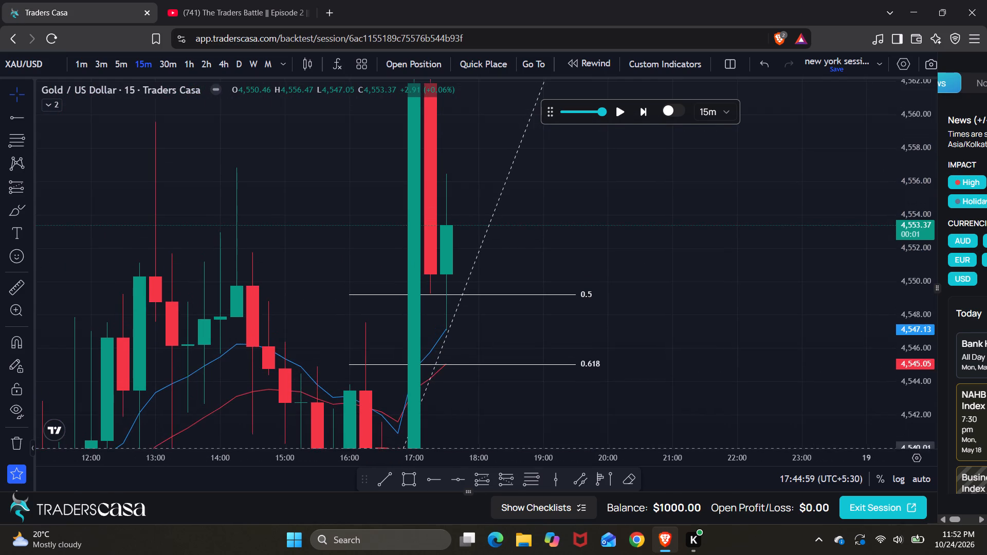
pyautogui.scroll(6, 915, 304)
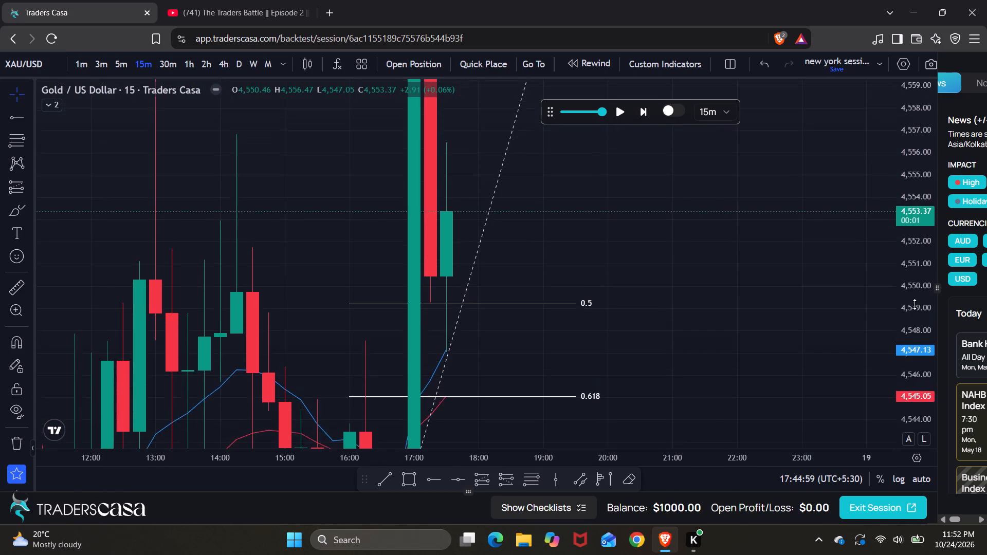
pyautogui.scroll(5, 915, 304)
pyautogui.scroll(-13, 915, 304)
pyautogui.scroll(-8, 915, 304)
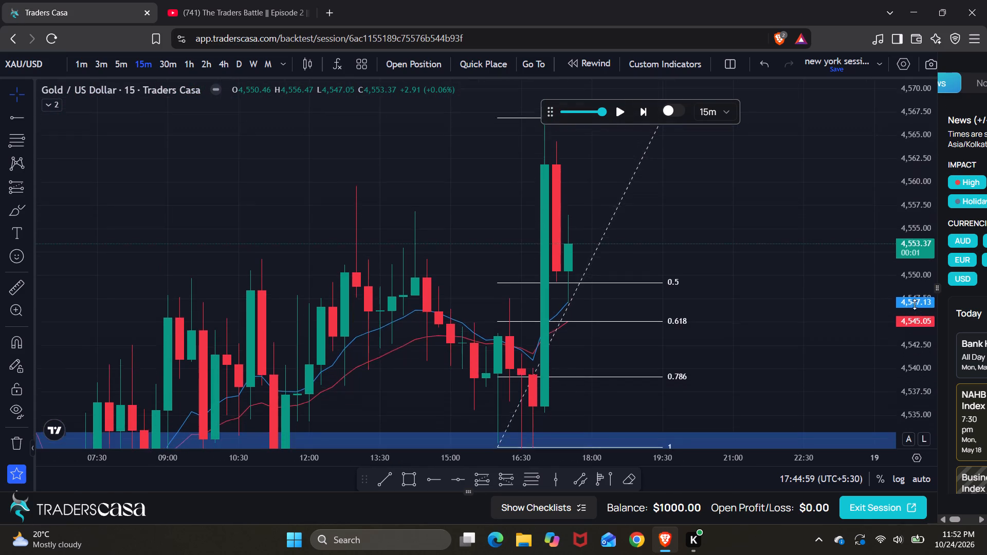
pyautogui.scroll(-5, 915, 304)
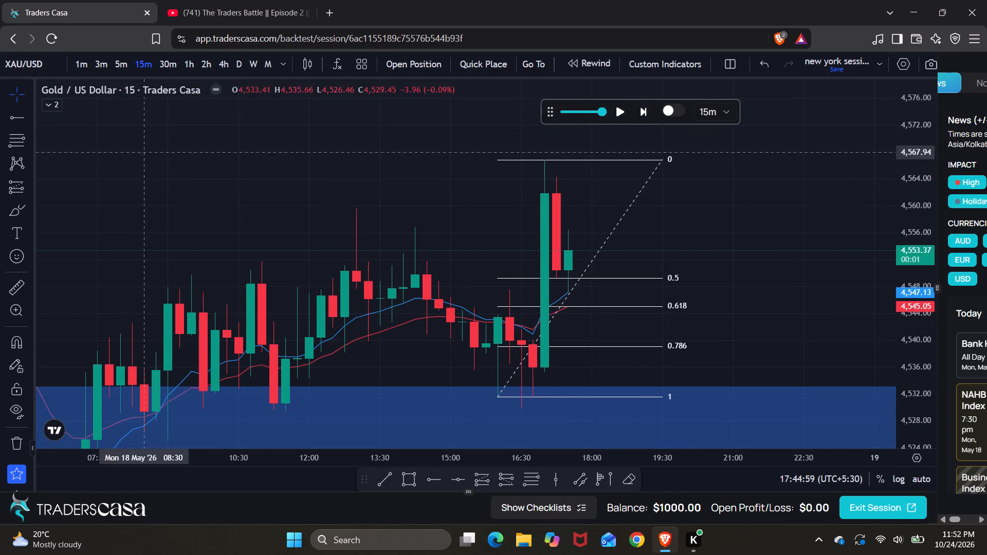
pyautogui.click(118, 58)
pyautogui.scroll(3, 527, 302)
pyautogui.moveTo(917, 408); pyautogui.dragTo(895, 257)
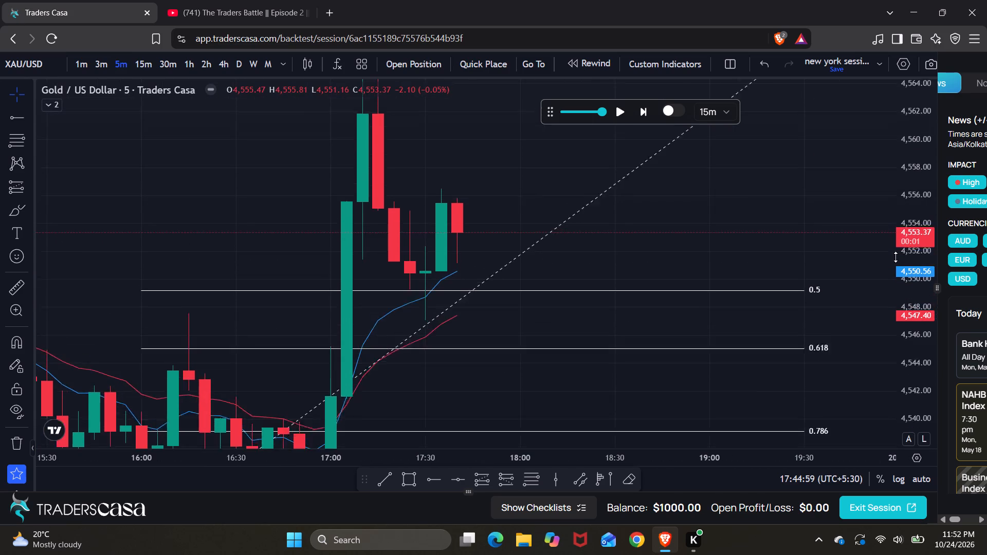
pyautogui.moveTo(895, 257); pyautogui.dragTo(878, 327)
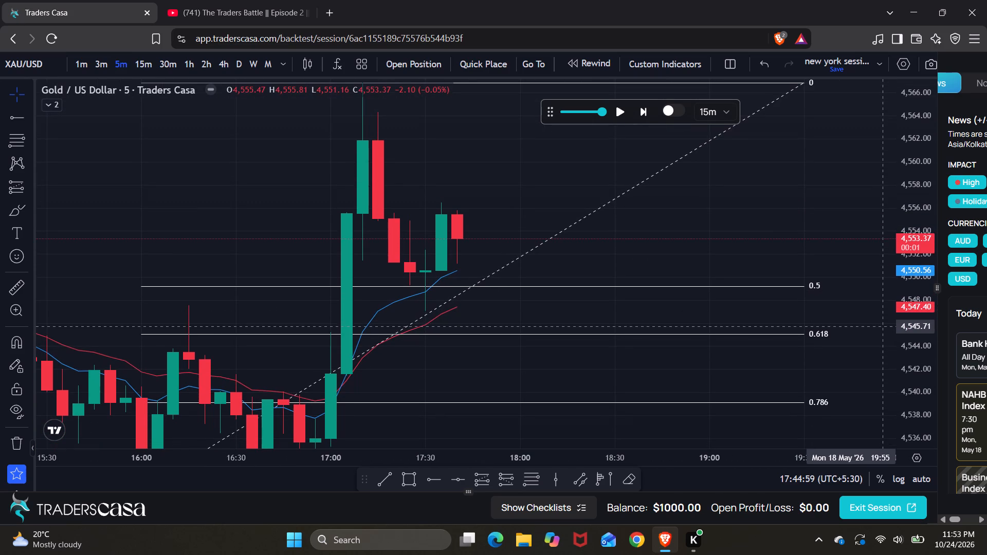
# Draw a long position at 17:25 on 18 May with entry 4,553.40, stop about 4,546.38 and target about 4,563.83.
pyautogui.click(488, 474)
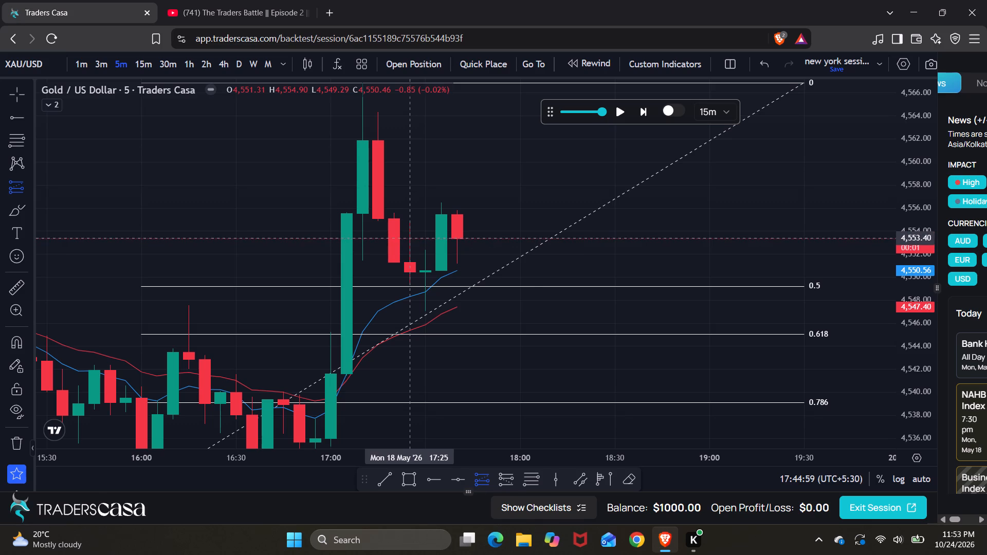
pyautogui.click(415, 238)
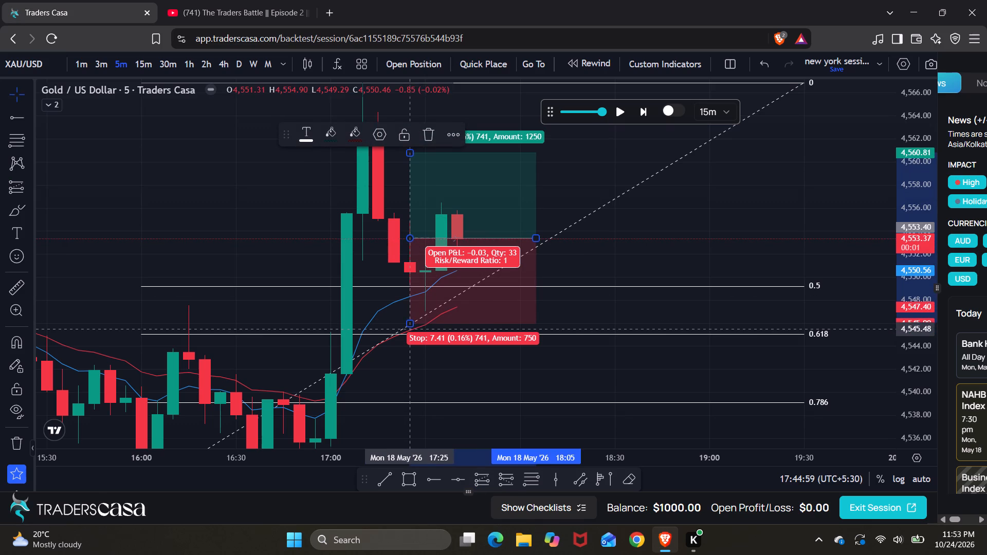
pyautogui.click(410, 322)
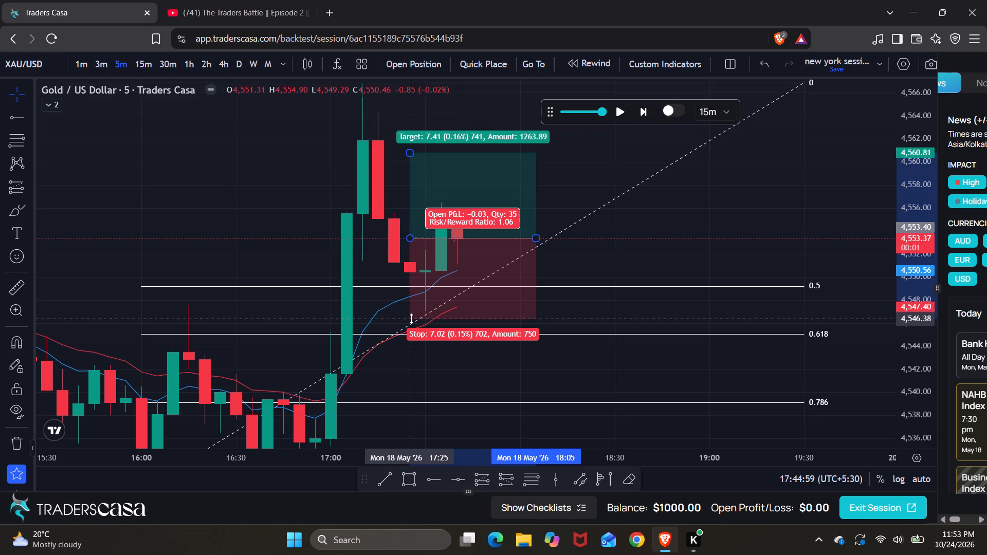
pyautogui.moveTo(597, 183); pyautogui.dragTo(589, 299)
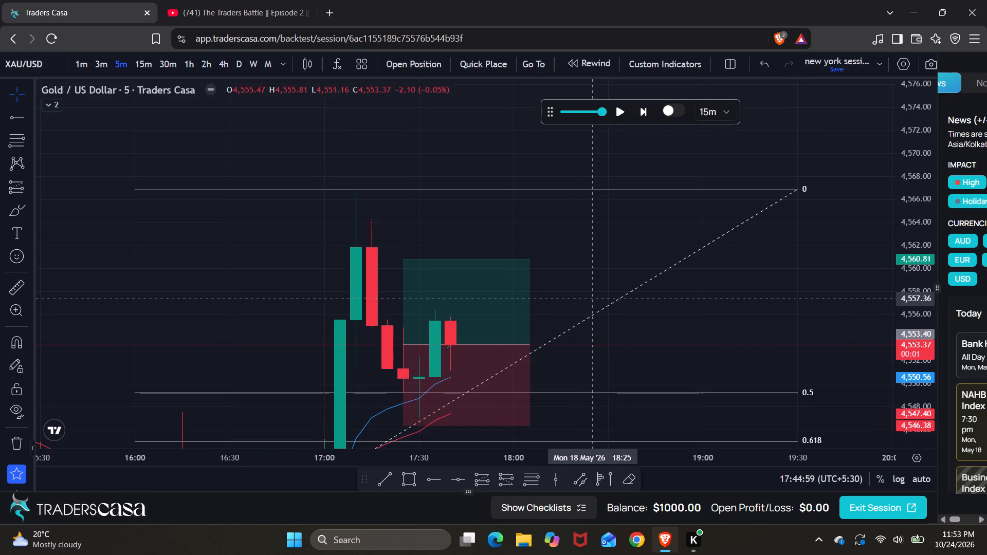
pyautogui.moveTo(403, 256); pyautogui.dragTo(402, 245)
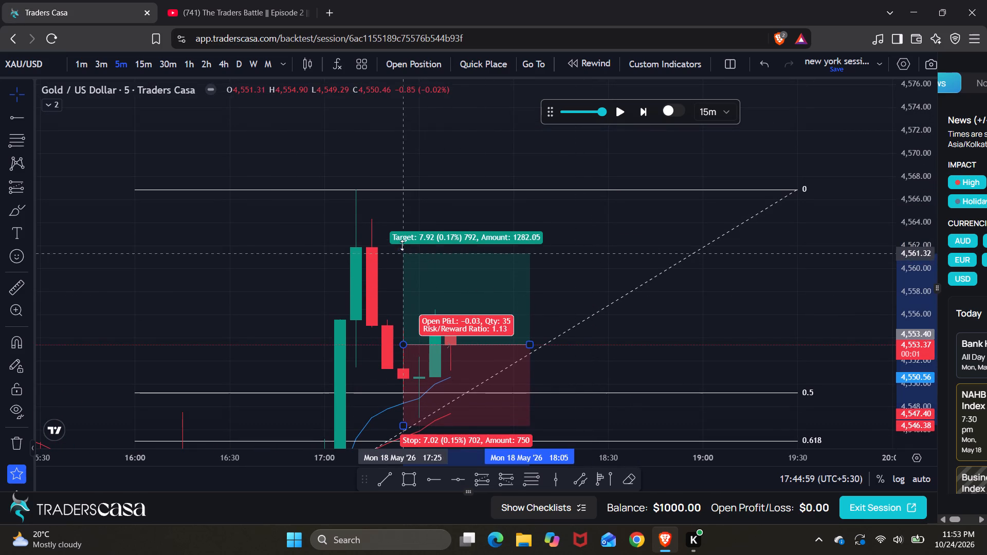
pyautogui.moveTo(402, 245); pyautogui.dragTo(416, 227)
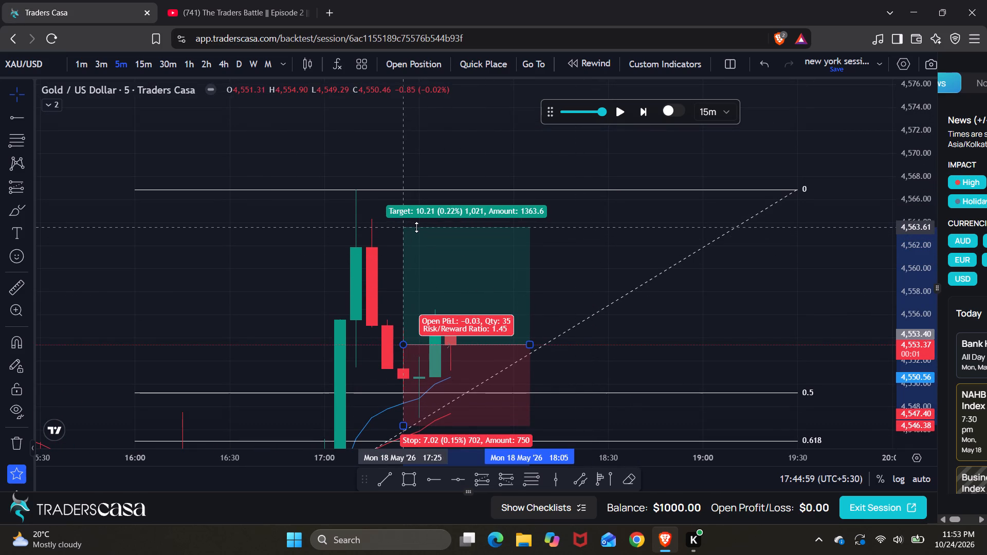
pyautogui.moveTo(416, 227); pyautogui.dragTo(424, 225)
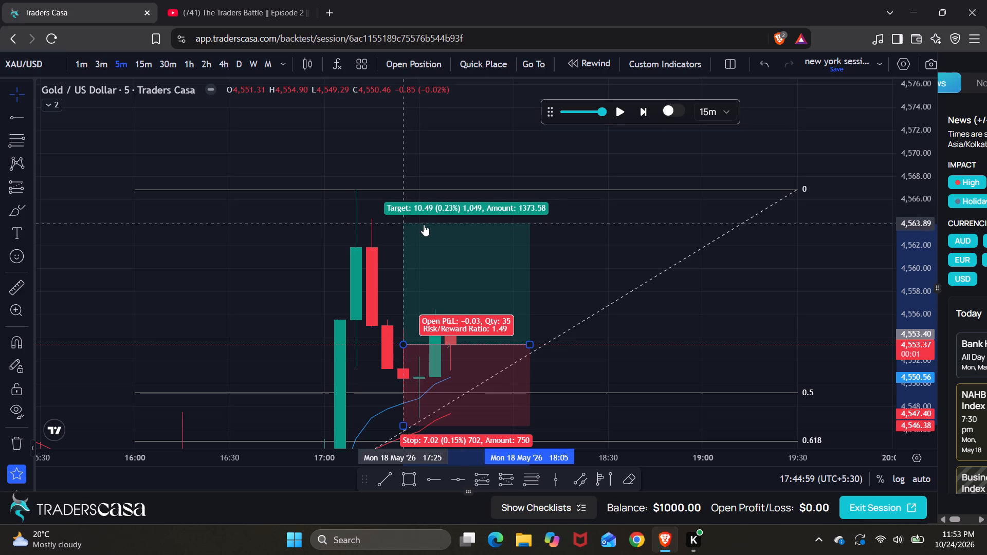
# Advance the replay by two 15-minute candles to 18:14:59 on 18 May, changing from the 5-minute to the 15-minute chart.
pyautogui.click(141, 69)
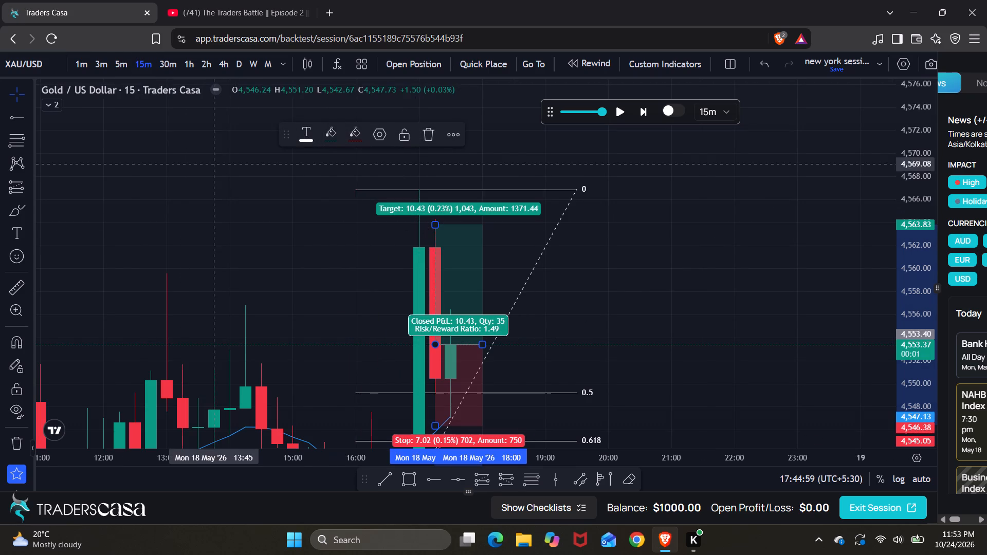
pyautogui.click(119, 57)
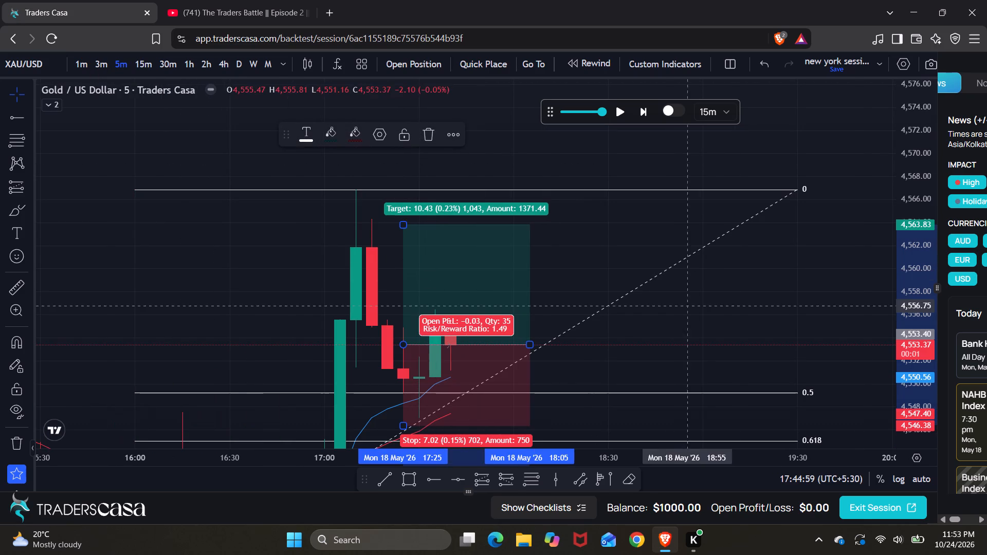
pyautogui.click(781, 311)
pyautogui.press('0')
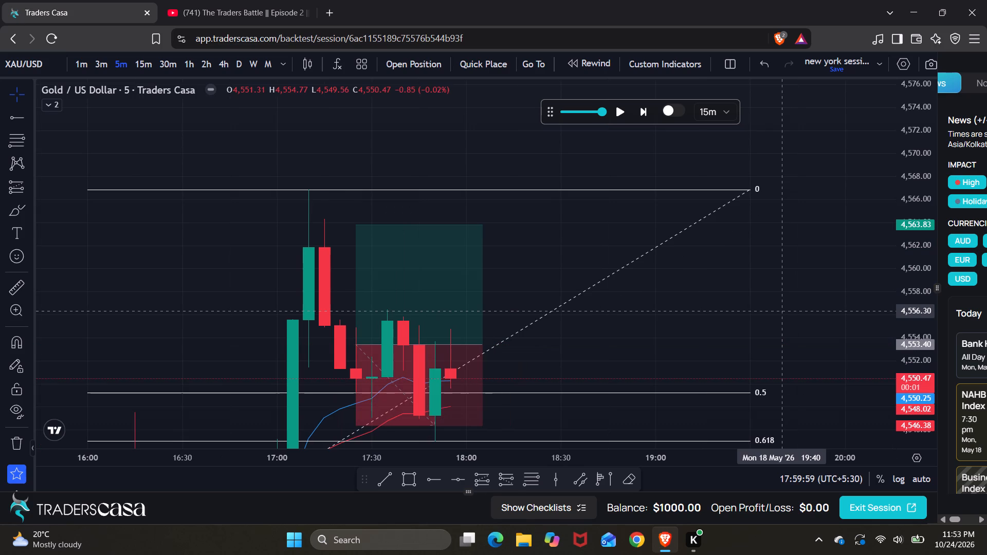
pyautogui.click(144, 60)
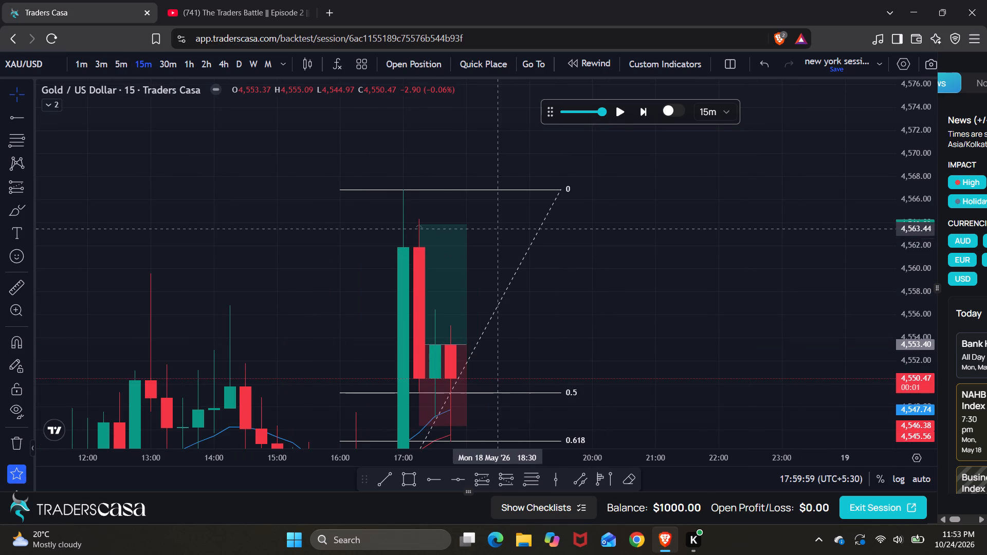
pyautogui.moveTo(920, 193); pyautogui.dragTo(871, 391)
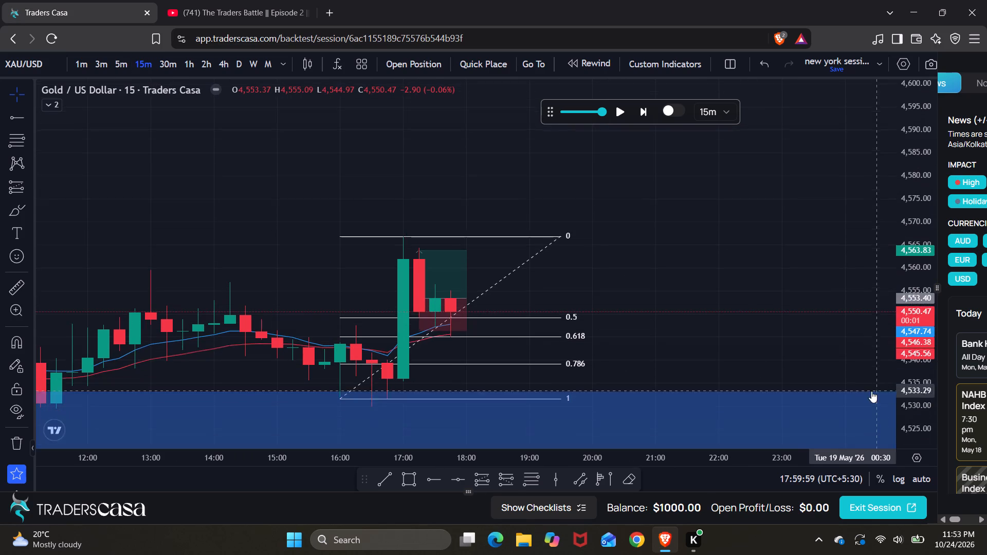
pyautogui.moveTo(725, 313); pyautogui.dragTo(736, 272)
pyautogui.press('0')
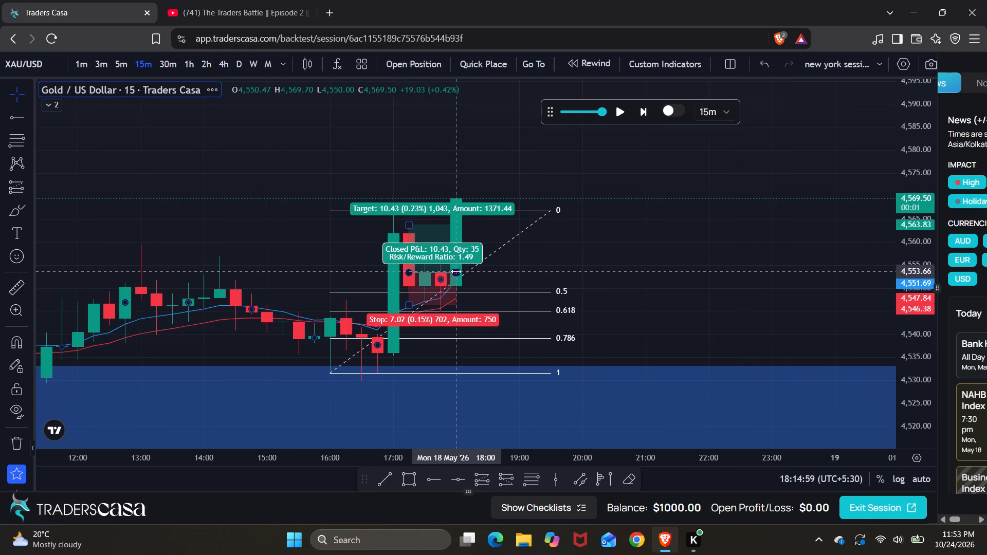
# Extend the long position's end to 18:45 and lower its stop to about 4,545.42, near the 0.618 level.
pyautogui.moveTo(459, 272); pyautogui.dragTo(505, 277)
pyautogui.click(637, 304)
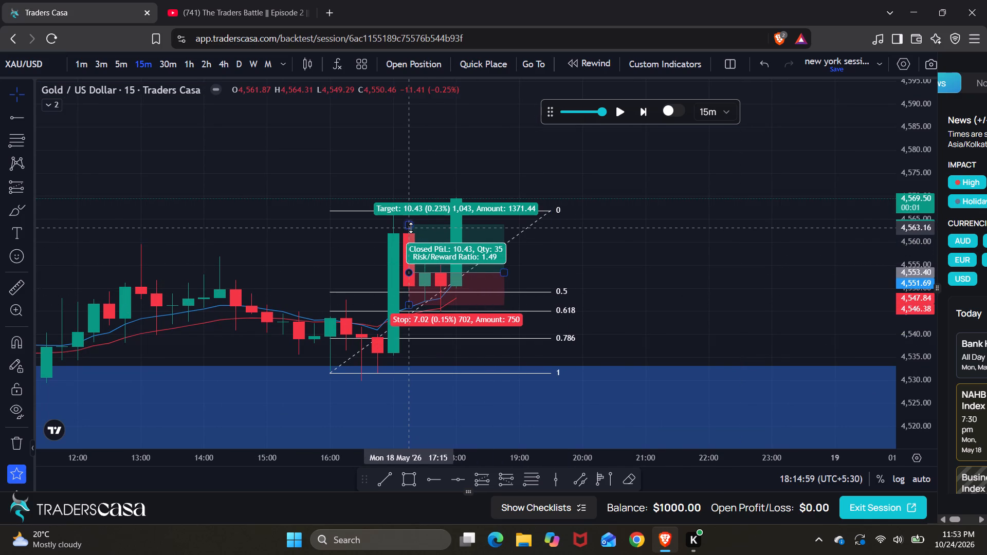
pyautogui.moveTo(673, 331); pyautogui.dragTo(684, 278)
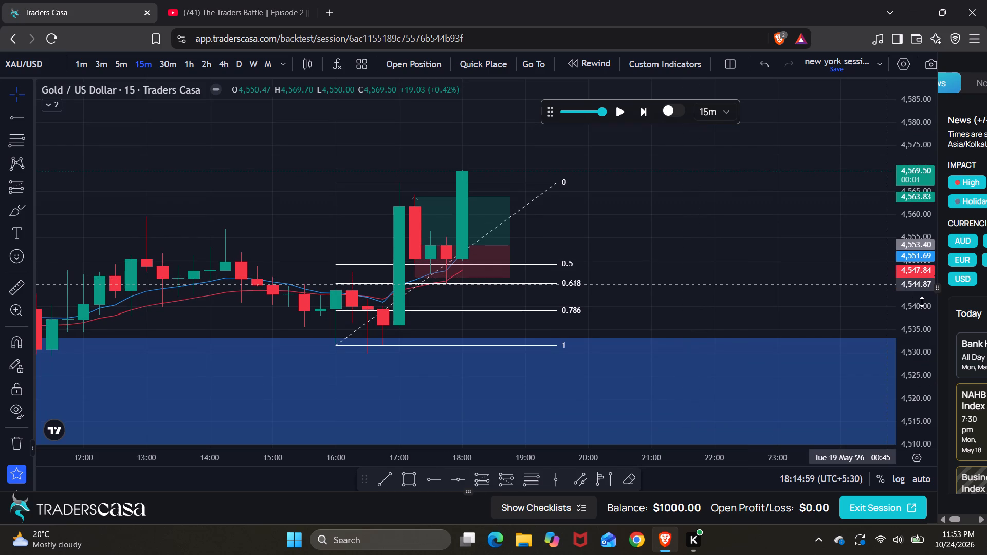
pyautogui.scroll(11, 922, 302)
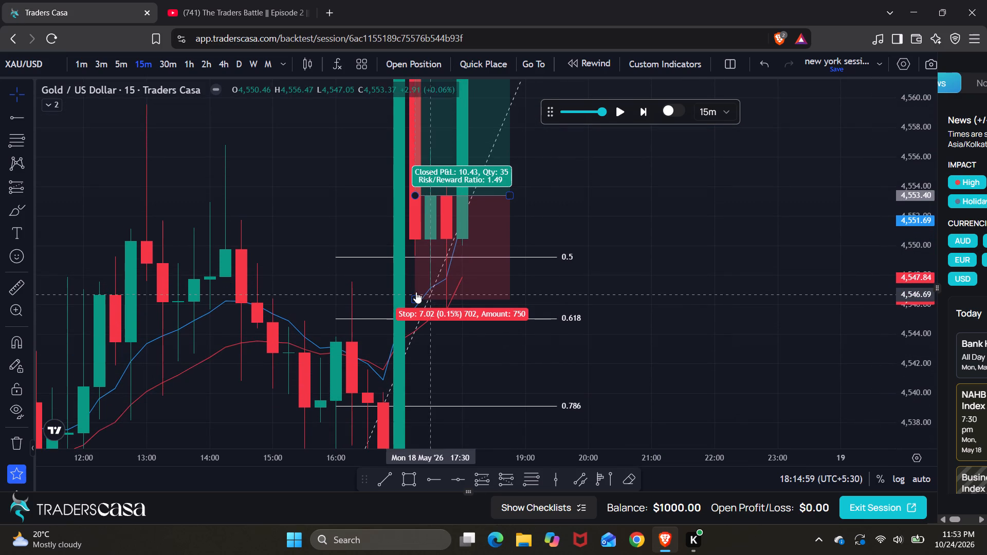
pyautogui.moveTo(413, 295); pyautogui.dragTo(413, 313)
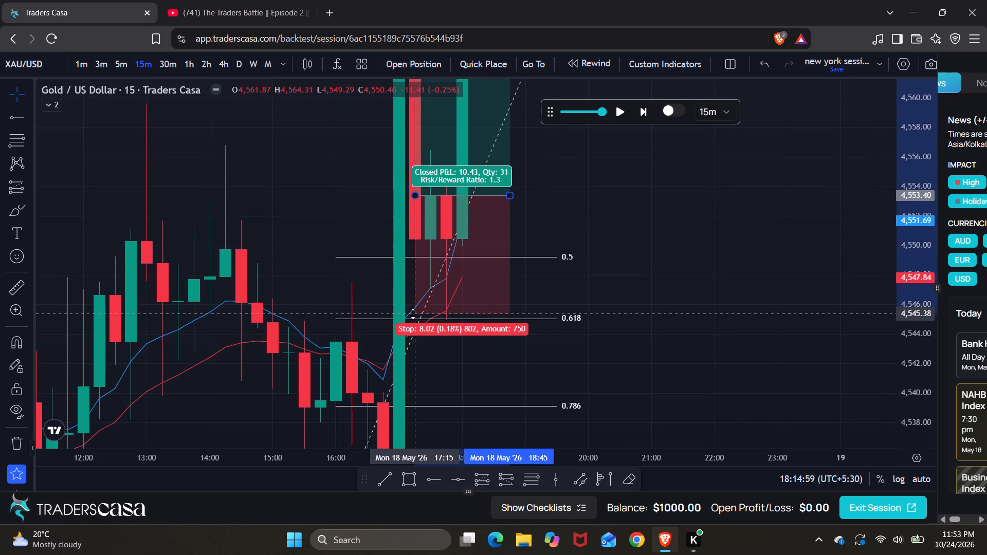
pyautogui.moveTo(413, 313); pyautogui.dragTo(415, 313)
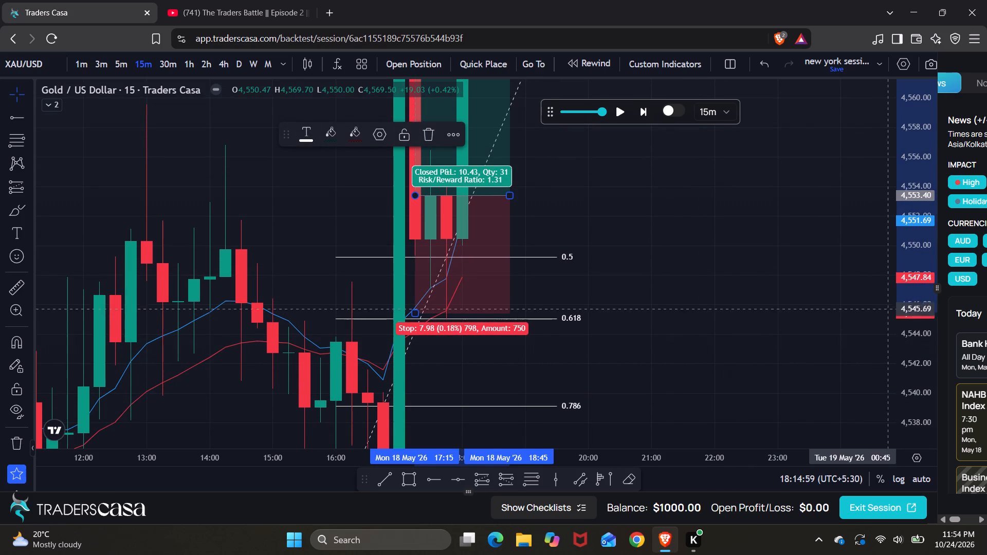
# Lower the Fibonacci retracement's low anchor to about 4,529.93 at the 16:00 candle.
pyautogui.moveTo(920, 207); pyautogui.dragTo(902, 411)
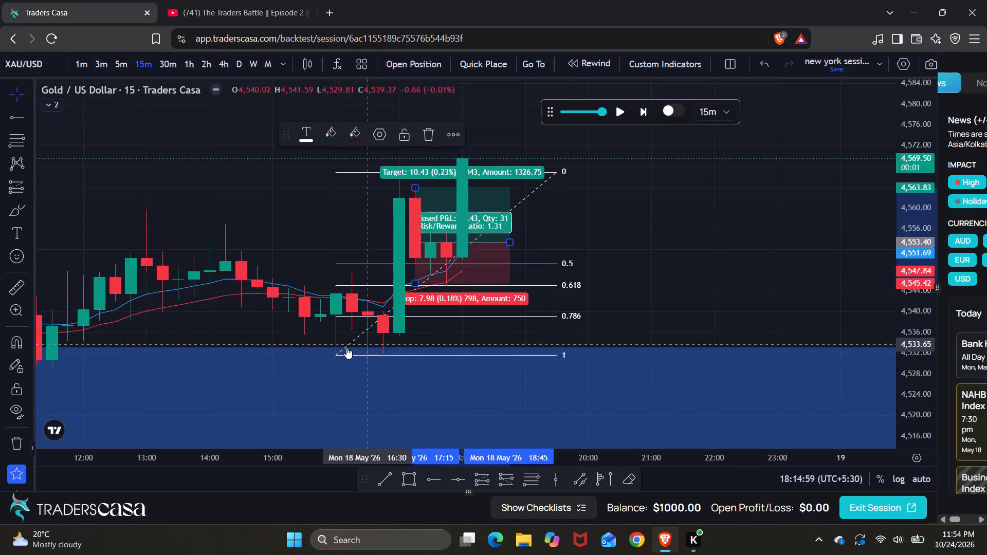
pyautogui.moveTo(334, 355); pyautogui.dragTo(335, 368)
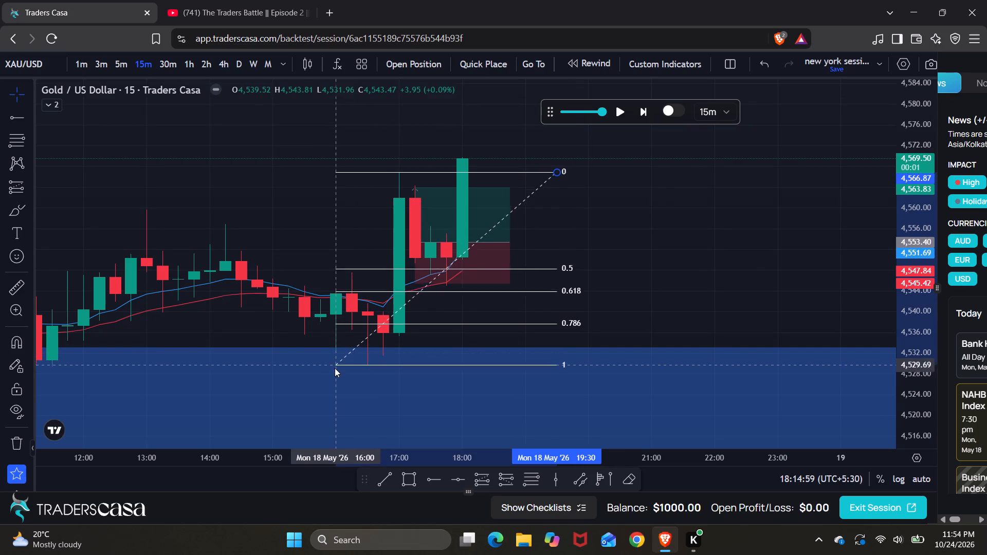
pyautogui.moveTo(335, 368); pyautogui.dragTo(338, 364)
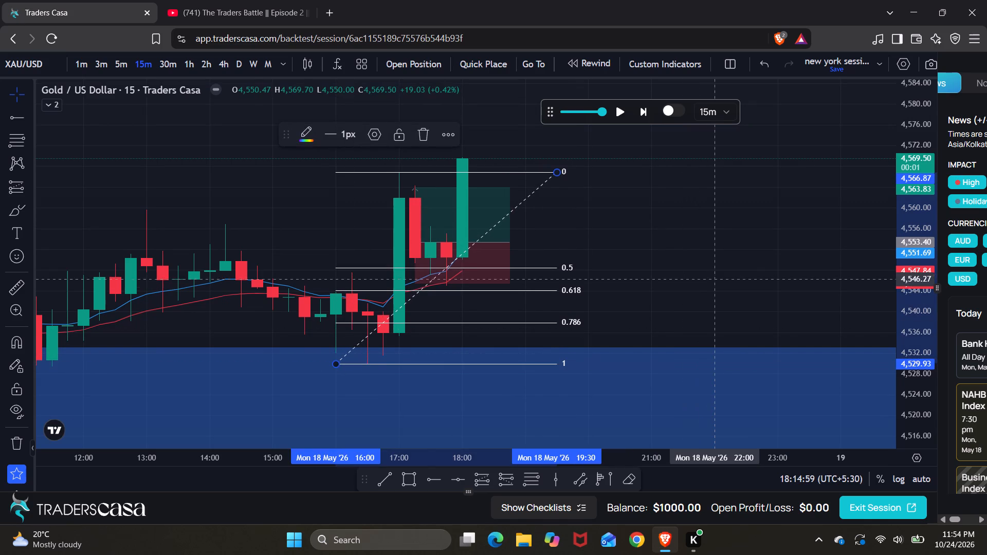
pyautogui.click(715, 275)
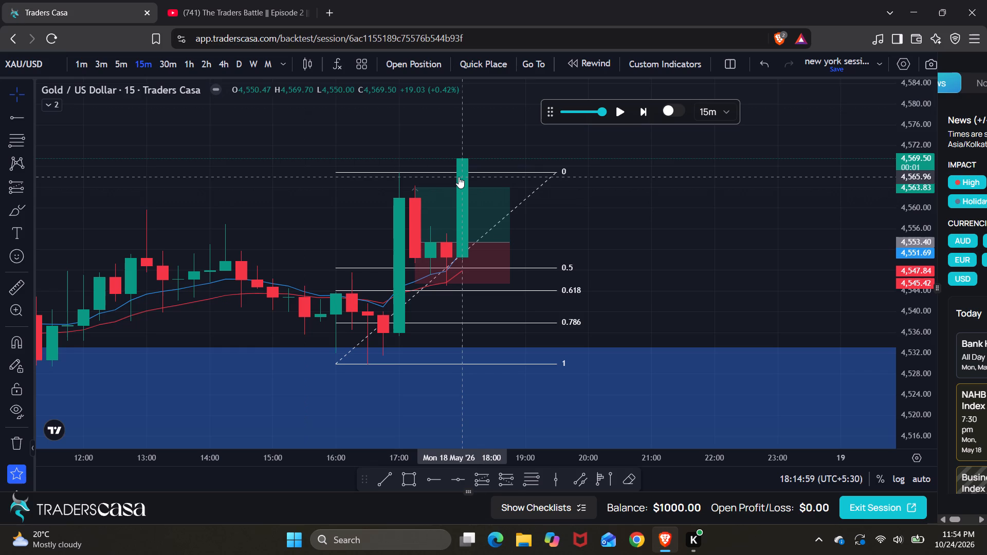
# Switch to the 1-minute chart and examine the 18 May upswing around the retracement and the long position.
pyautogui.scroll(-2, 690, 290)
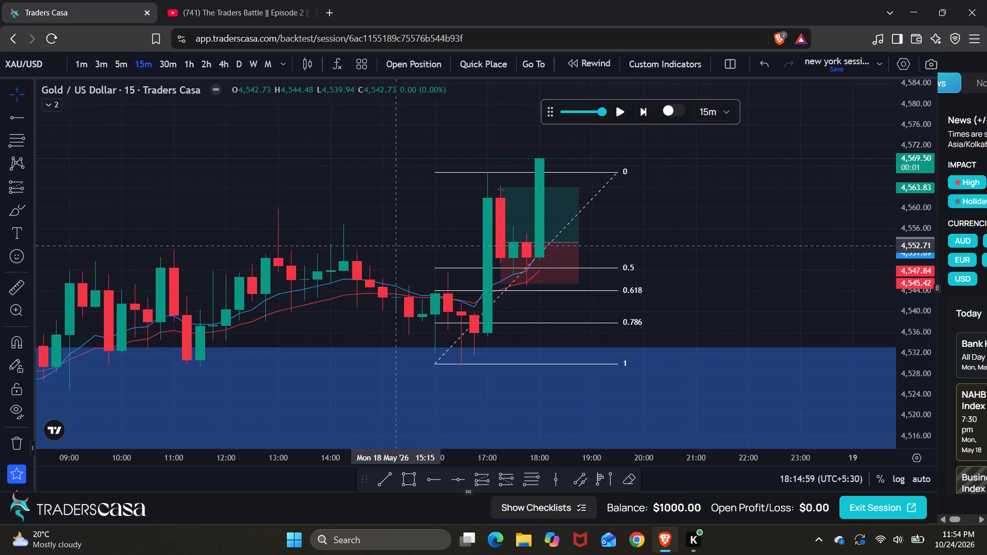
pyautogui.click(82, 68)
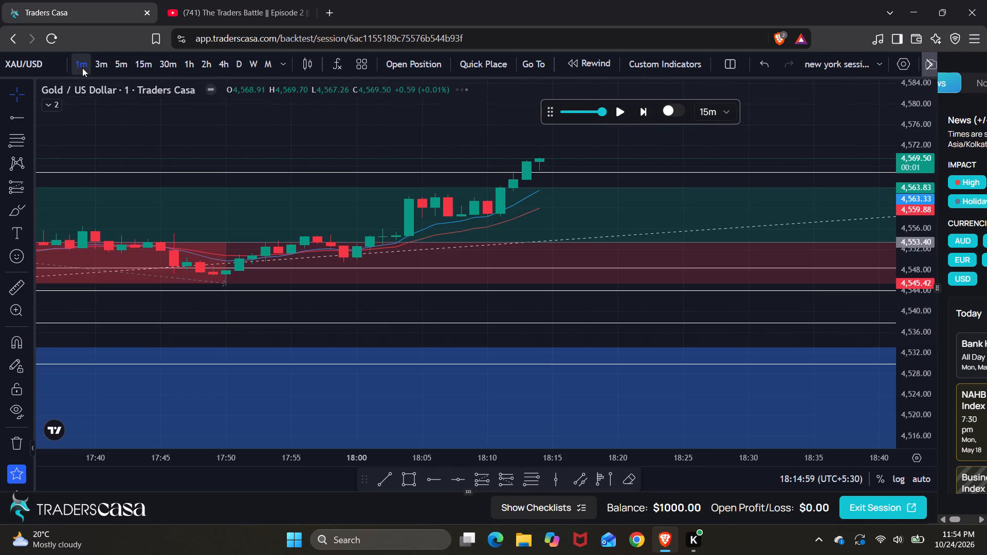
pyautogui.scroll(-7, 402, 266)
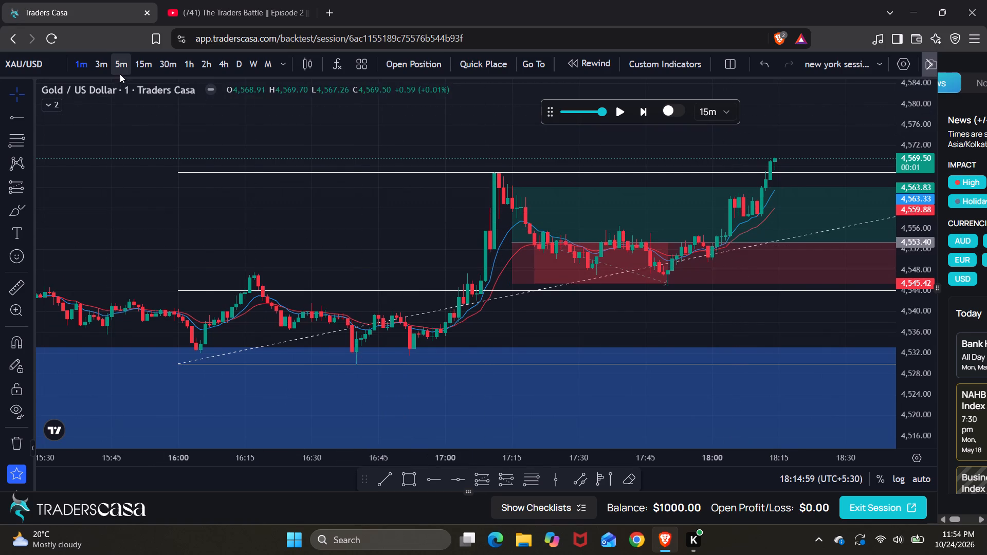
# Return to the 15-minute chart and delete the long position and the Fibonacci retracement from the 18 May swing.
pyautogui.click(136, 72)
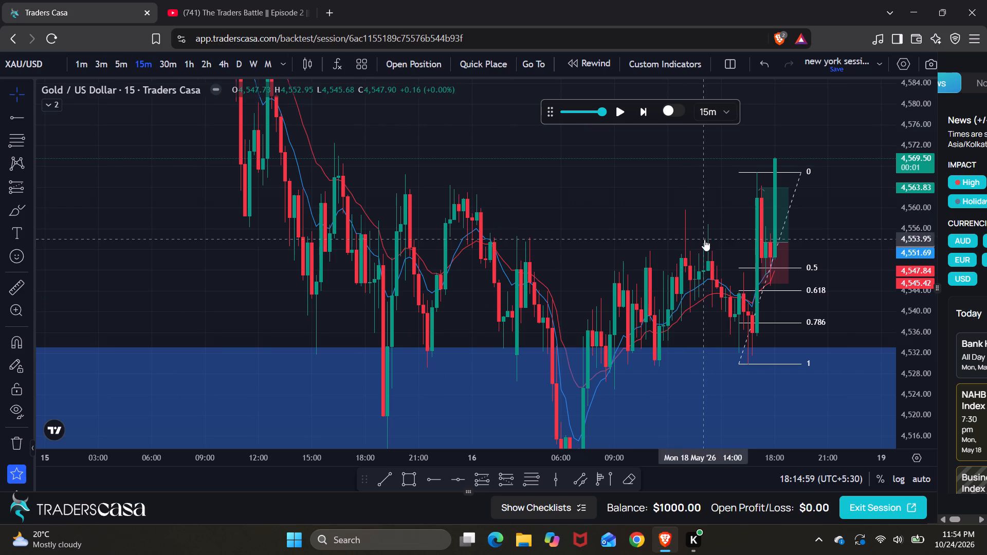
pyautogui.click(782, 246)
pyautogui.click(431, 131)
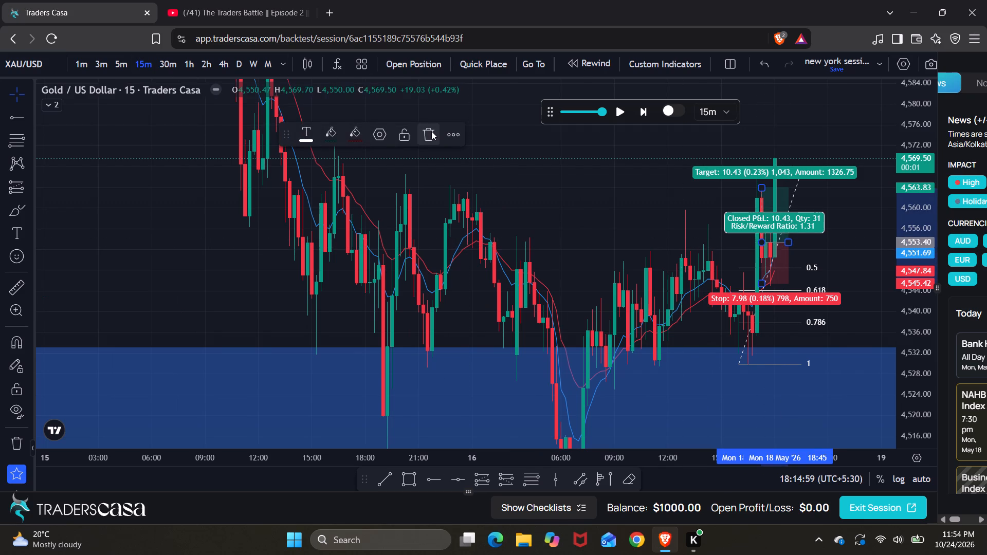
pyautogui.click(797, 170)
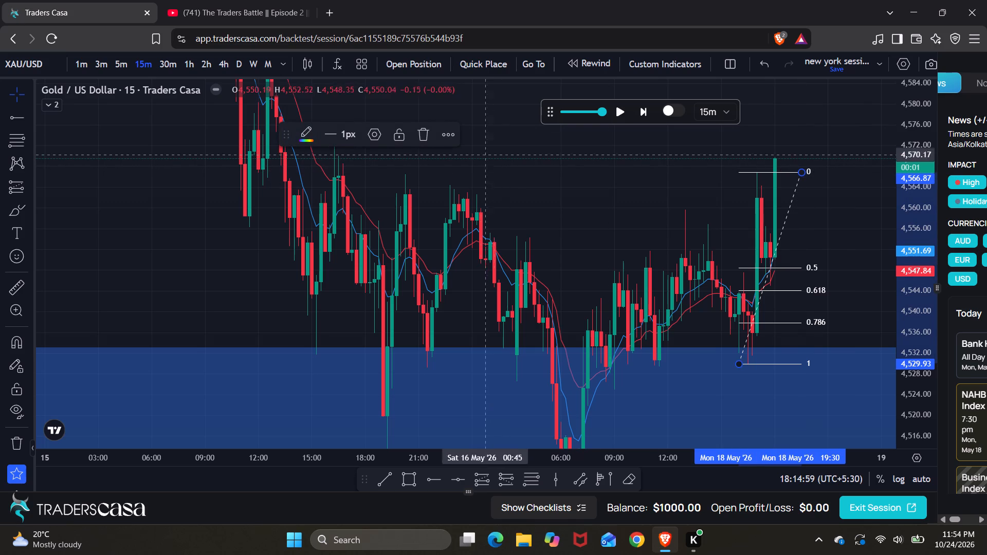
pyautogui.click(427, 136)
pyautogui.click(429, 140)
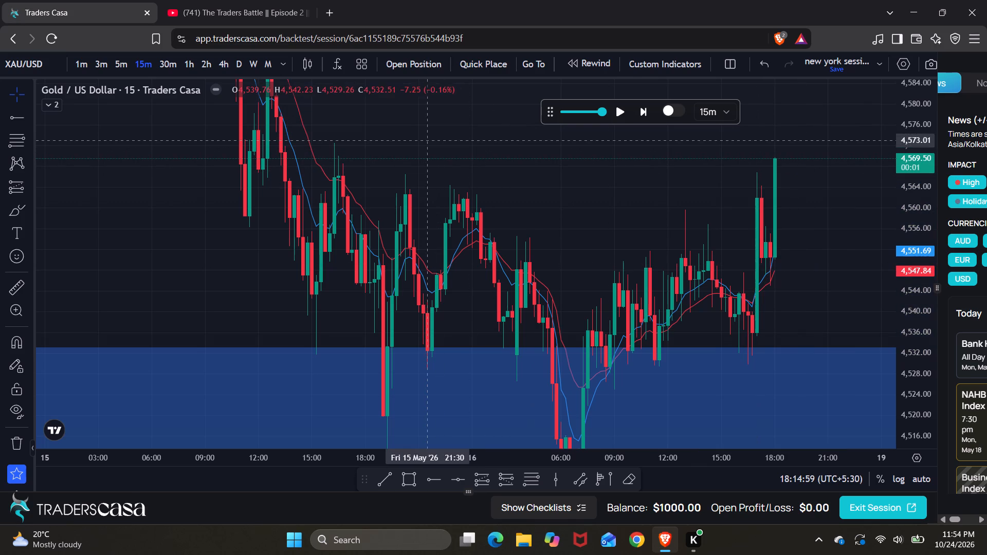
# Advance the replay candle by candle on the 15-minute chart to 00:29:59 on 19 May.
pyautogui.hscroll(-2, 920, 282)
pyautogui.scroll(5, 922, 245)
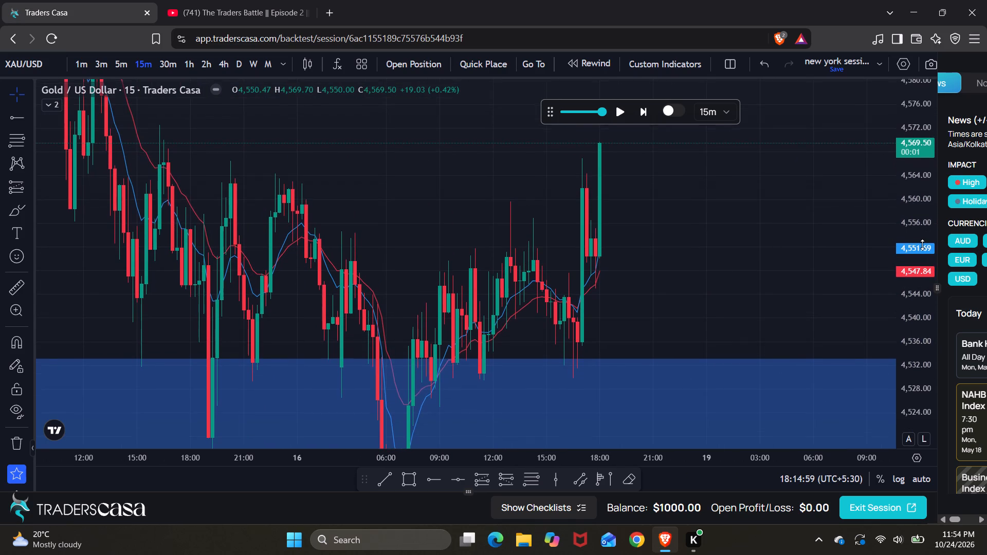
pyautogui.scroll(-8, 922, 245)
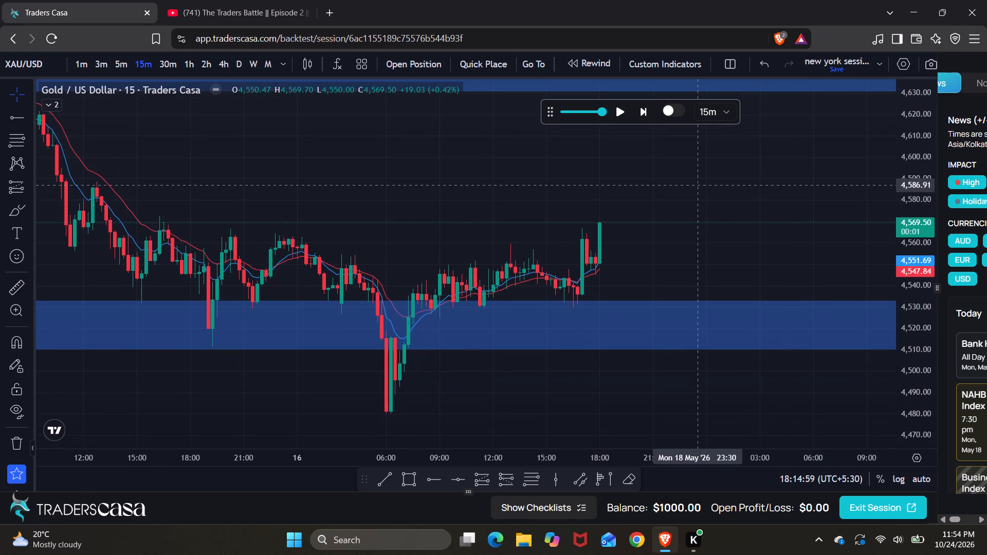
pyautogui.scroll(1, 673, 183)
pyautogui.press('0')
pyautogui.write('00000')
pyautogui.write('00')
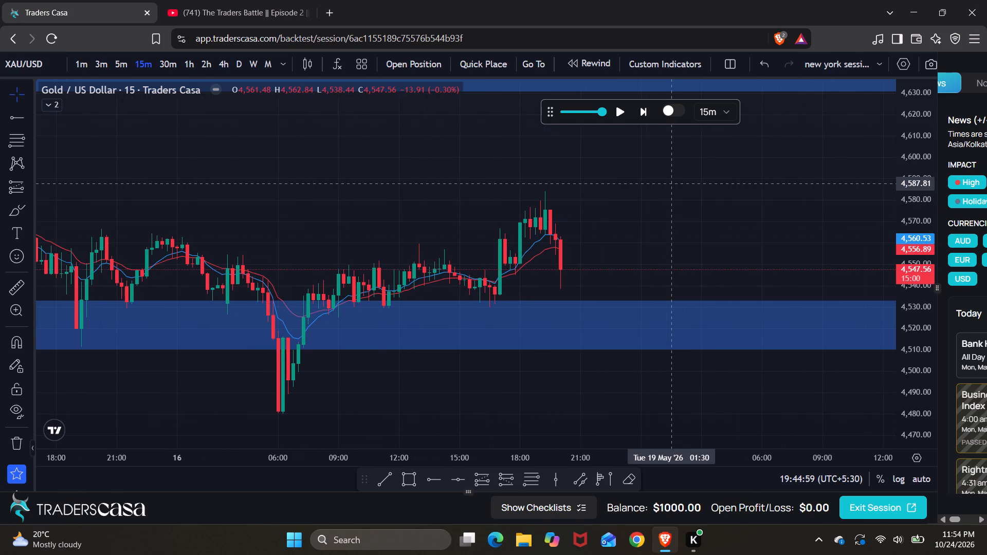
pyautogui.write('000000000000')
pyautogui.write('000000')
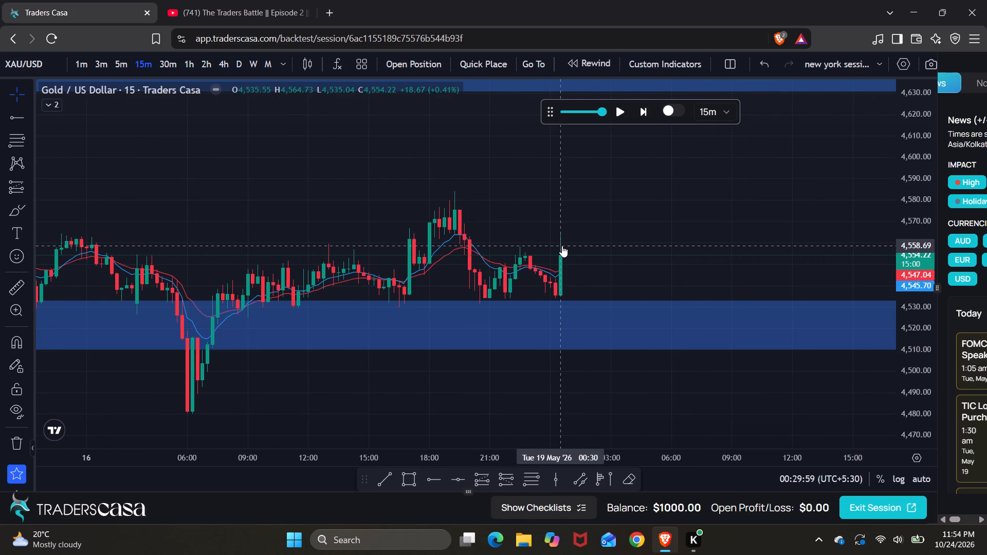
# Run the replay automatically and pause it at 09:44:59 on 19 May.
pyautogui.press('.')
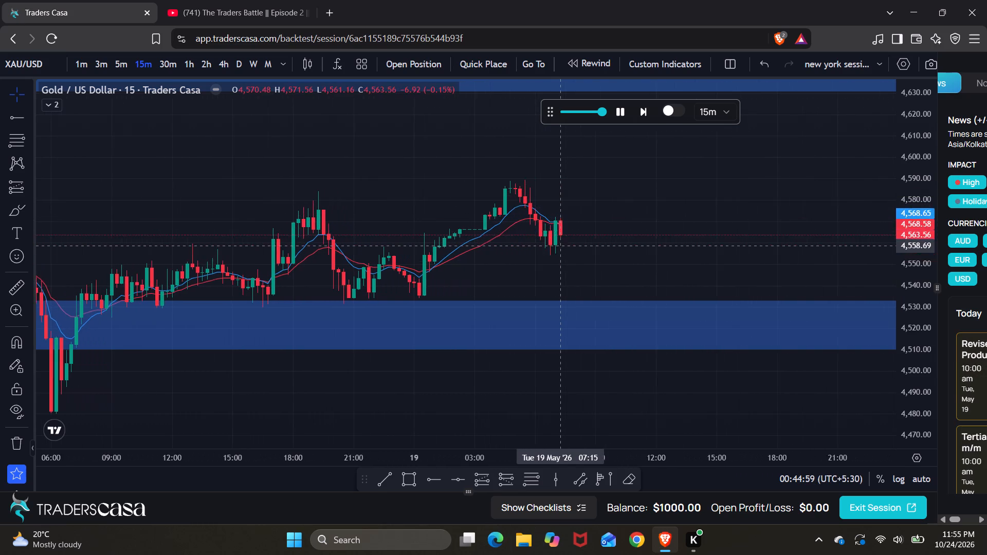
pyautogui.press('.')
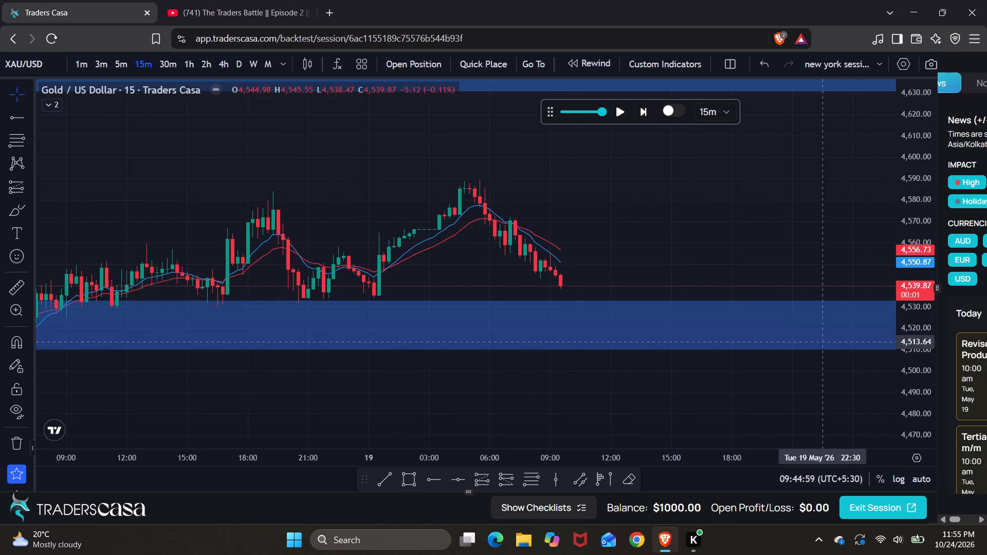
# Draw a Fibonacci retracement over the 19 May downswing from about 4,561.92 at 06:30 to about 4,543.20 at 11:30.
pyautogui.moveTo(915, 387); pyautogui.dragTo(903, 148)
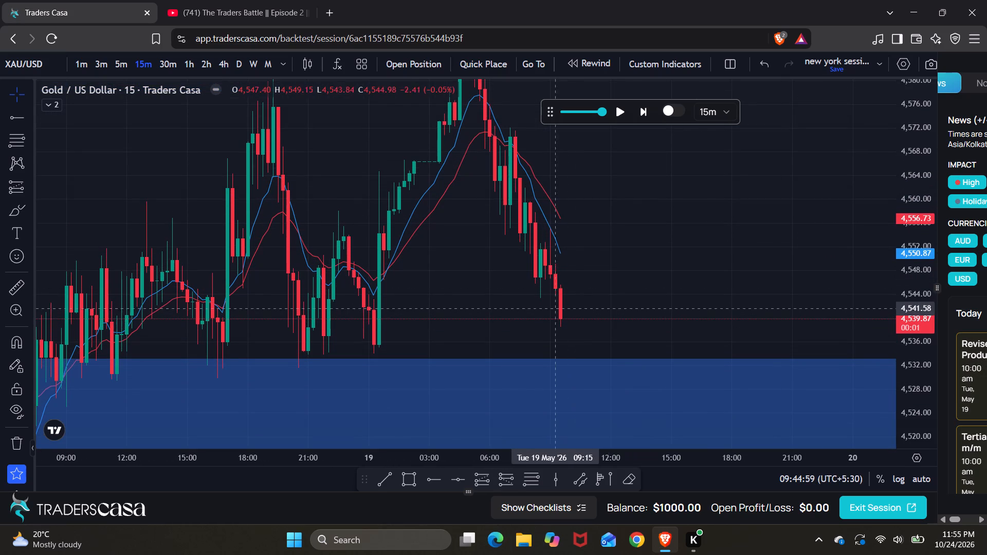
pyautogui.click(534, 475)
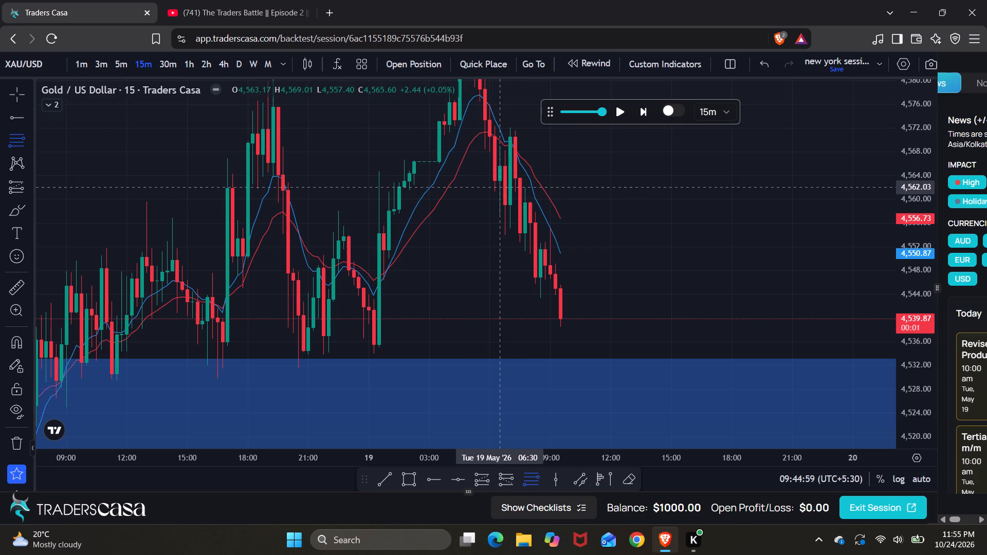
pyautogui.moveTo(500, 188); pyautogui.dragTo(602, 291)
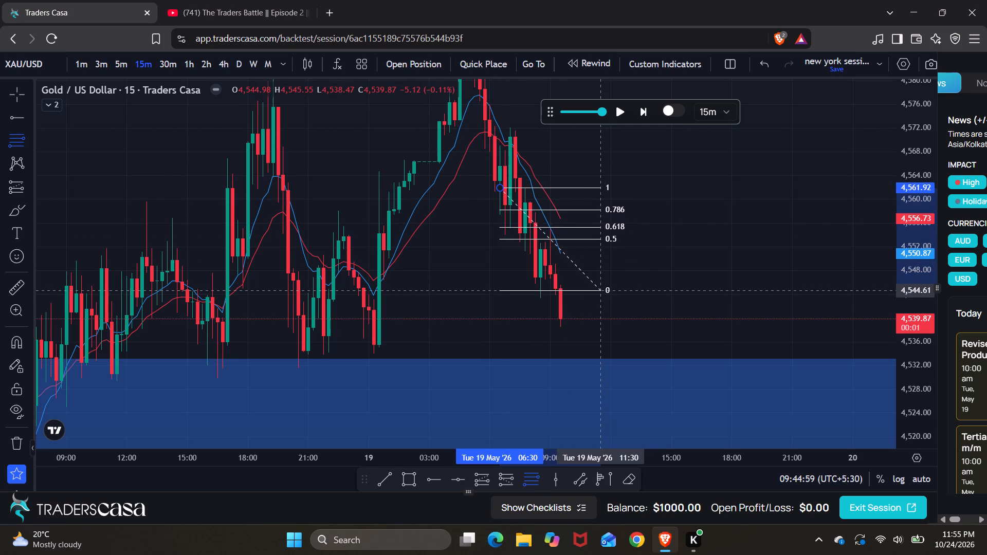
pyautogui.moveTo(602, 291); pyautogui.dragTo(599, 299)
pyautogui.click(599, 299)
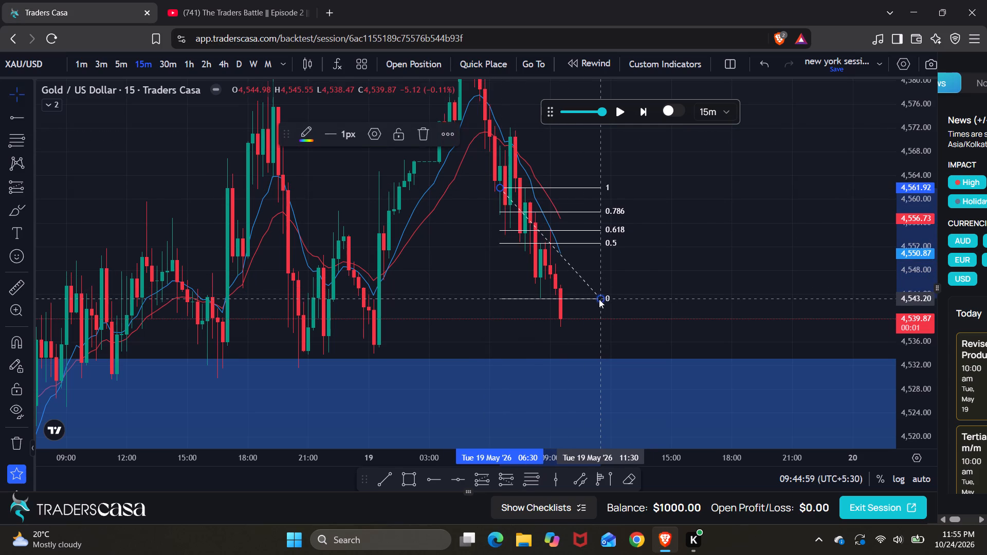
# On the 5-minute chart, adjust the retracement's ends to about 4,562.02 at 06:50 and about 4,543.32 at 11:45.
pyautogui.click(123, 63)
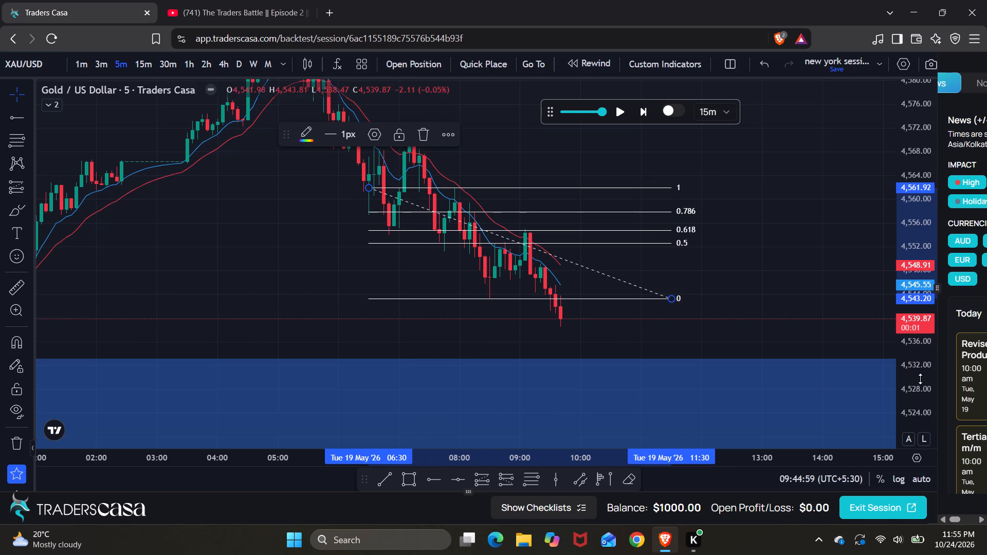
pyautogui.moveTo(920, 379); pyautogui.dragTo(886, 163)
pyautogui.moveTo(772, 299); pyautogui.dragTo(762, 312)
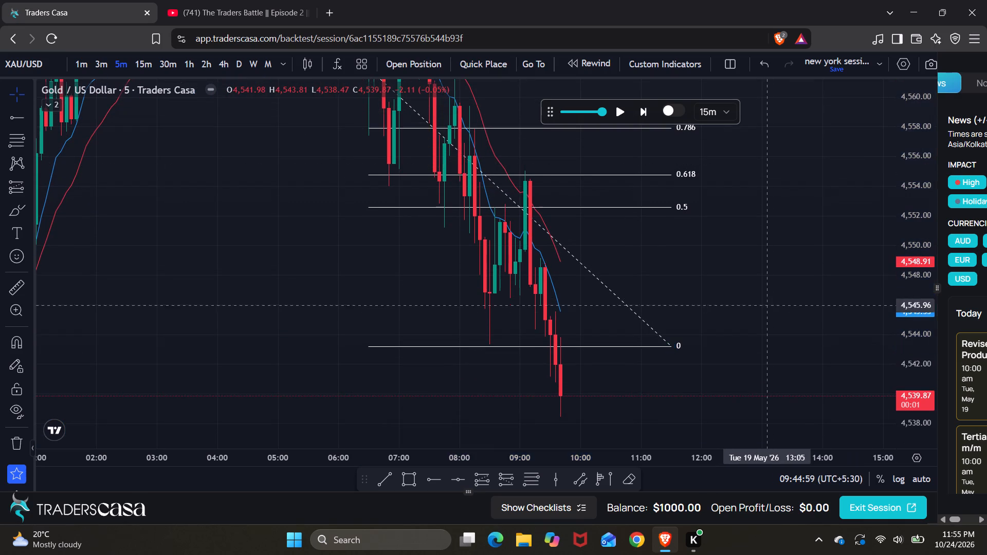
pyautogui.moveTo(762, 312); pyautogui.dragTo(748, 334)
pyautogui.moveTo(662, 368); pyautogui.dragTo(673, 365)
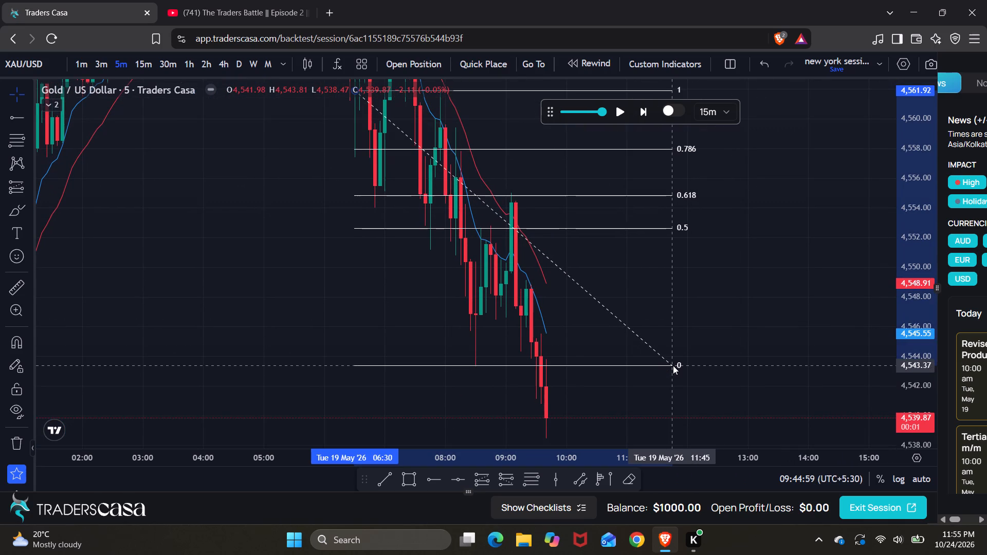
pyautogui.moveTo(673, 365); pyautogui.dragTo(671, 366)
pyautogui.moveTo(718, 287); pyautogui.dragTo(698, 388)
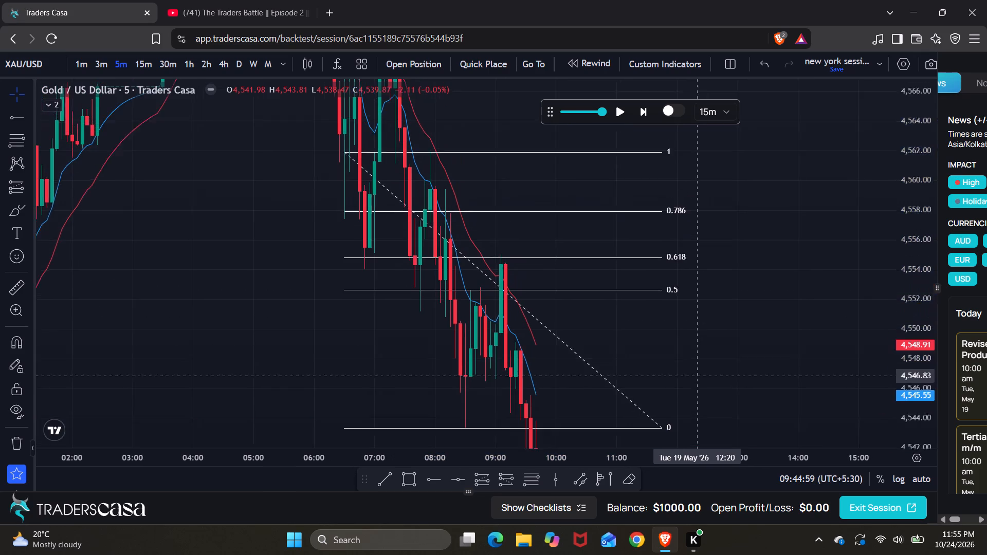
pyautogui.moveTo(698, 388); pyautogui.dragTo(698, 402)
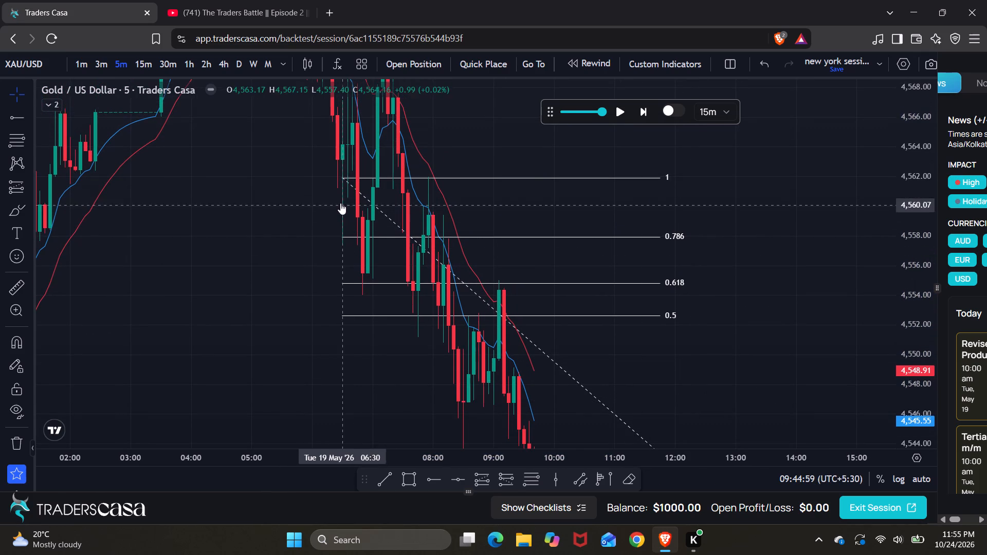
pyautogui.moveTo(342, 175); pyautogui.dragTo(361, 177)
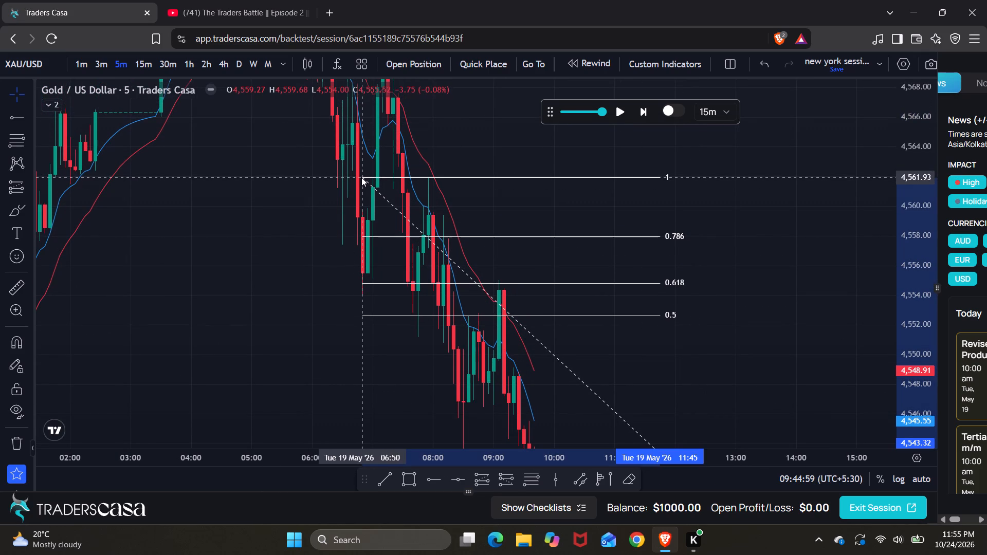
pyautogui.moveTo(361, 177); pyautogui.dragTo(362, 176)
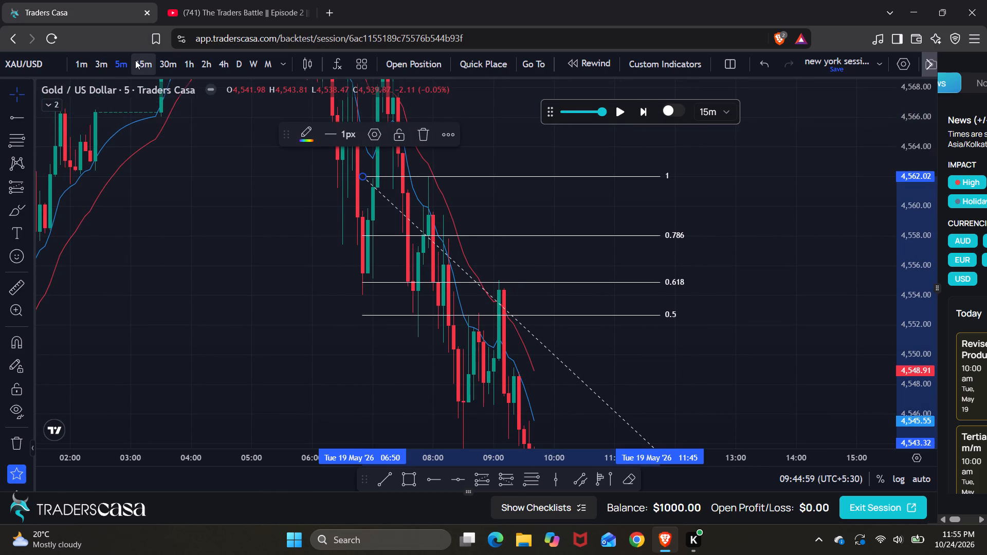
# Examine the 19 May decline on the 5-minute chart against the 0.5 and 0.618 retracement levels.
pyautogui.scroll(5, 413, 255)
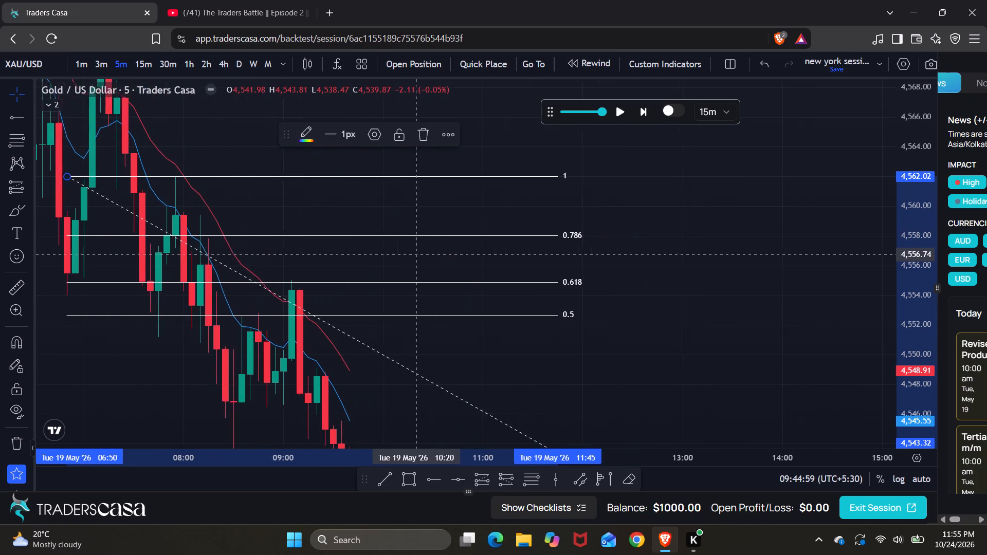
pyautogui.scroll(1, 413, 255)
pyautogui.moveTo(660, 388); pyautogui.dragTo(836, 302)
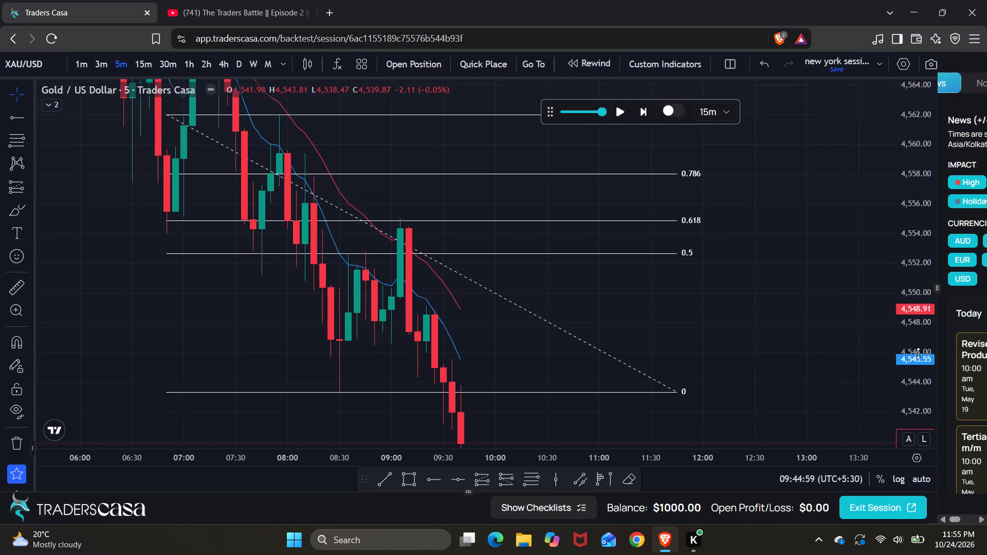
pyautogui.moveTo(902, 376); pyautogui.dragTo(946, 208)
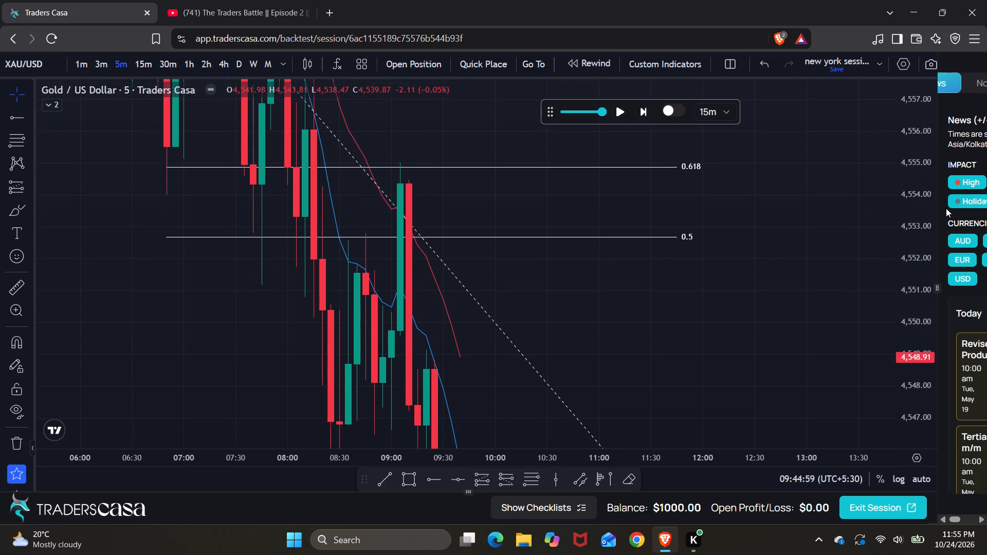
pyautogui.moveTo(946, 208); pyautogui.dragTo(956, 253)
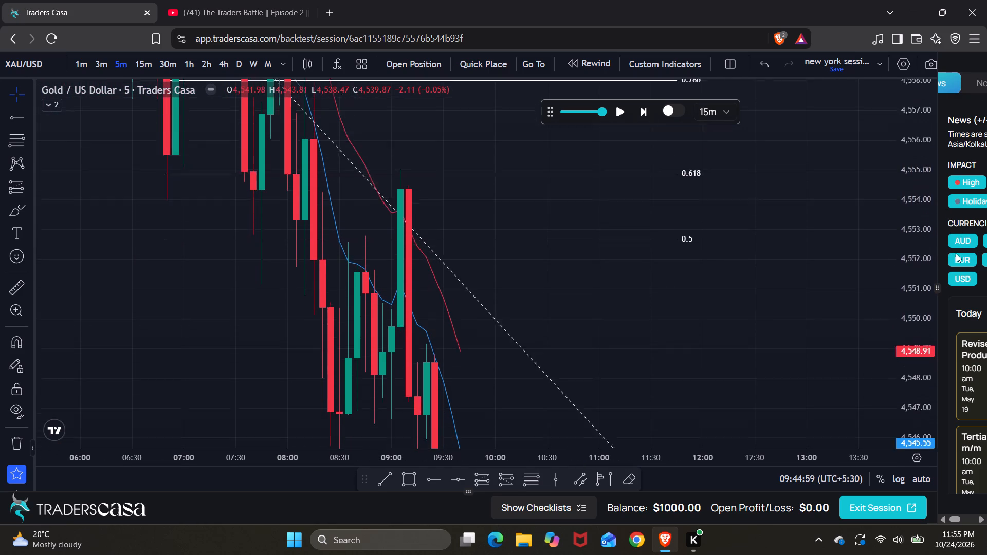
pyautogui.moveTo(956, 253); pyautogui.dragTo(942, 343)
pyautogui.moveTo(840, 301); pyautogui.dragTo(860, 251)
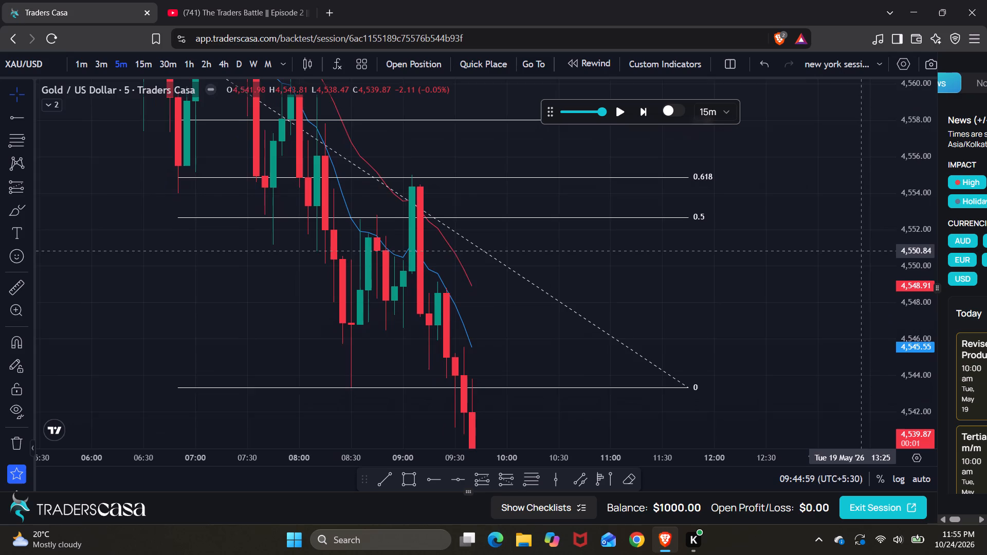
pyautogui.scroll(4, 860, 256)
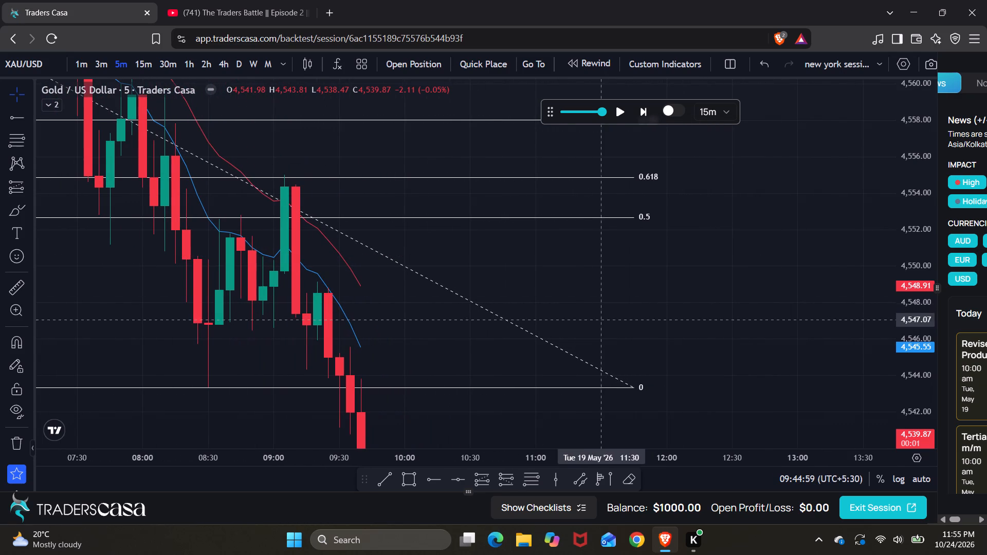
pyautogui.moveTo(734, 308); pyautogui.dragTo(784, 277)
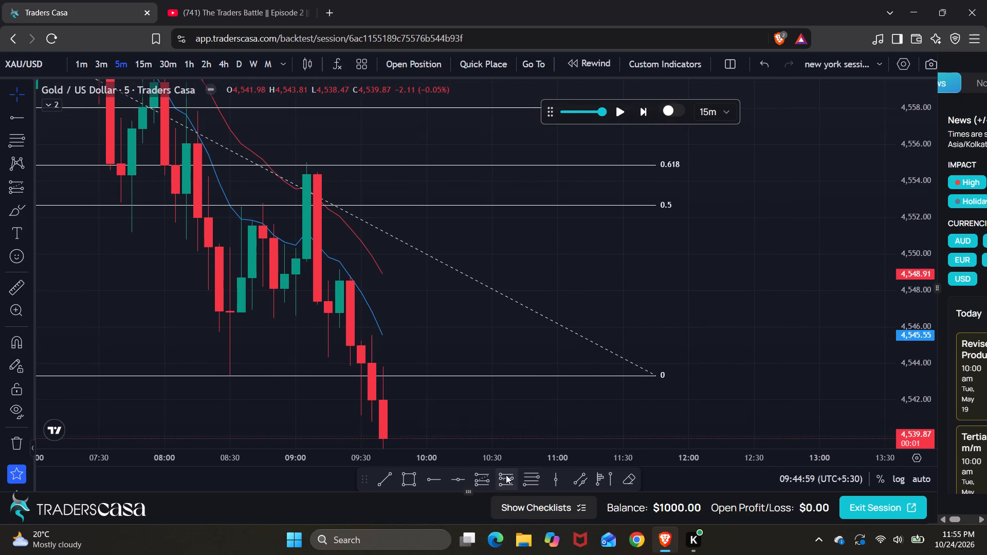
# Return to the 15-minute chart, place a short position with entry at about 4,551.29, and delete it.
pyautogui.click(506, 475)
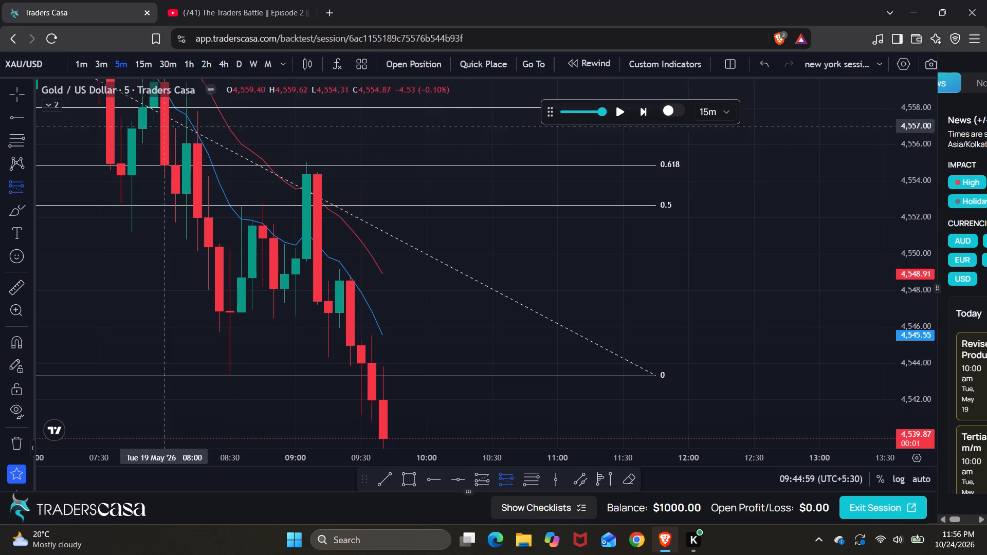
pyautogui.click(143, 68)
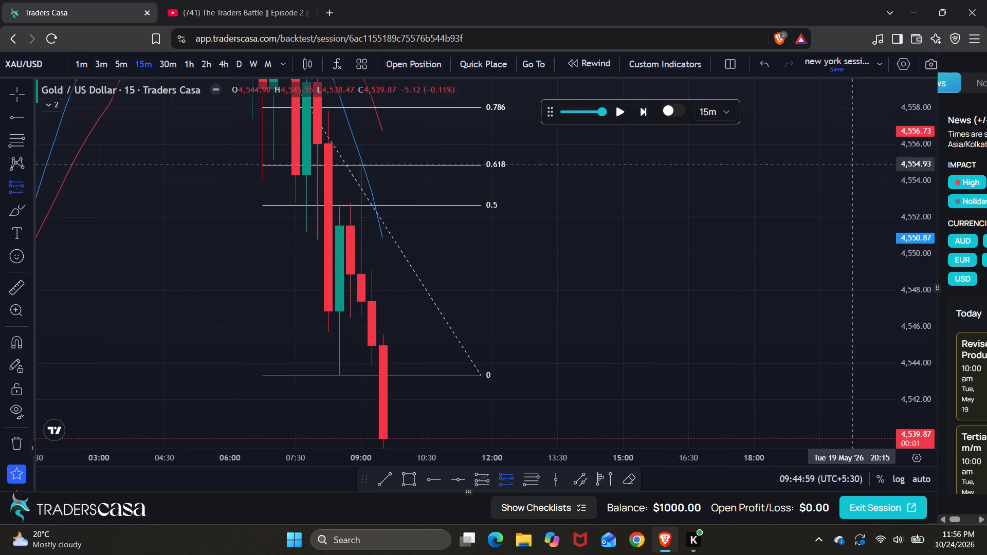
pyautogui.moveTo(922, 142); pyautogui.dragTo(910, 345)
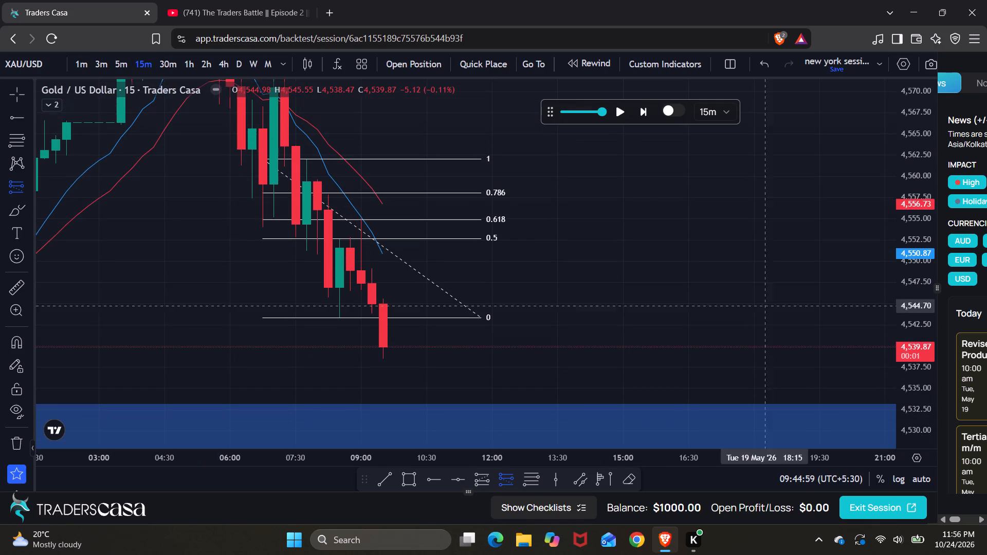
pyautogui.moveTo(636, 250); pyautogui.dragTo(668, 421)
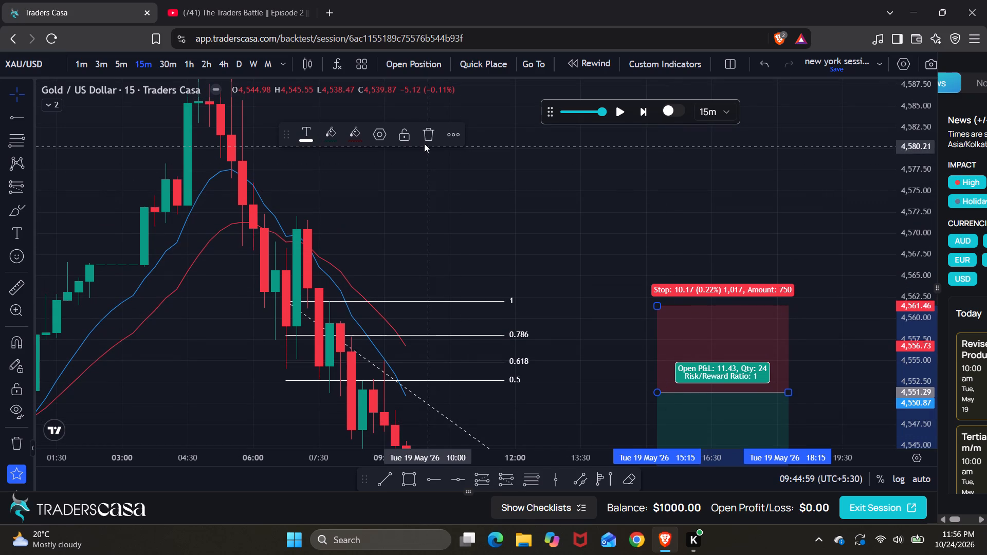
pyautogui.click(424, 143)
# Move the retracement's level 1 to about 4,572.03 at 06:30 and its level 0 to about 4,551.21 at 10:15.
pyautogui.moveTo(287, 299); pyautogui.dragTo(275, 236)
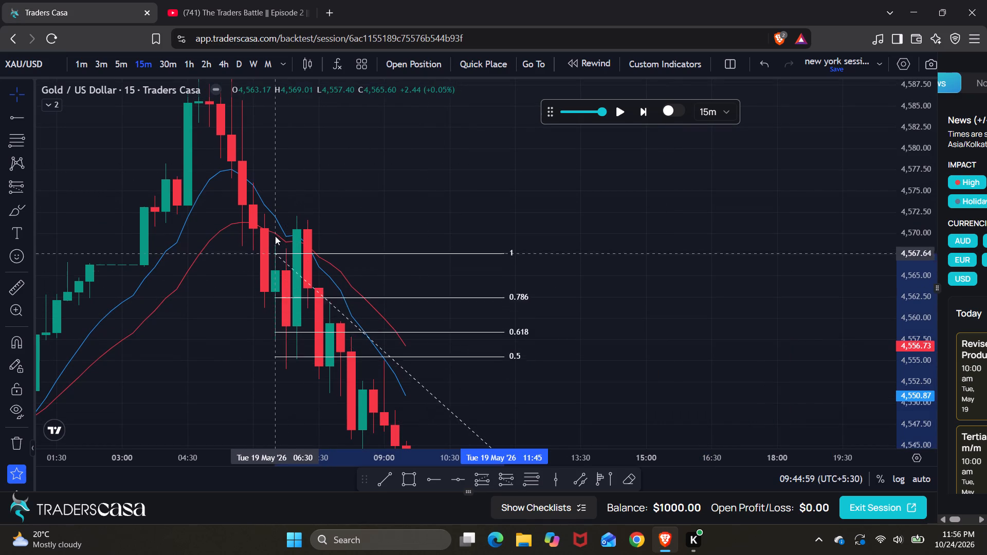
pyautogui.moveTo(275, 236); pyautogui.dragTo(272, 216)
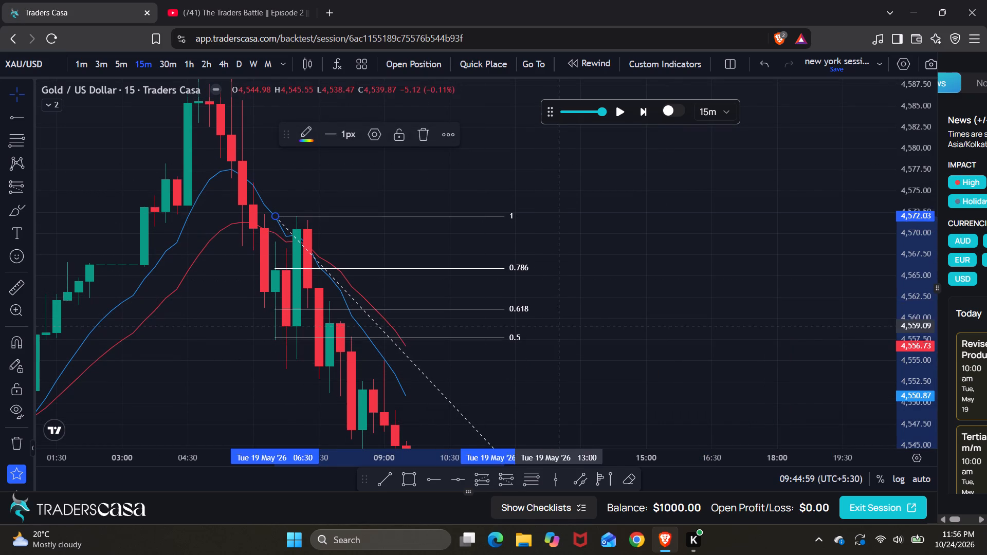
pyautogui.moveTo(566, 327); pyautogui.dragTo(560, 134)
pyautogui.moveTo(500, 321); pyautogui.dragTo(459, 280)
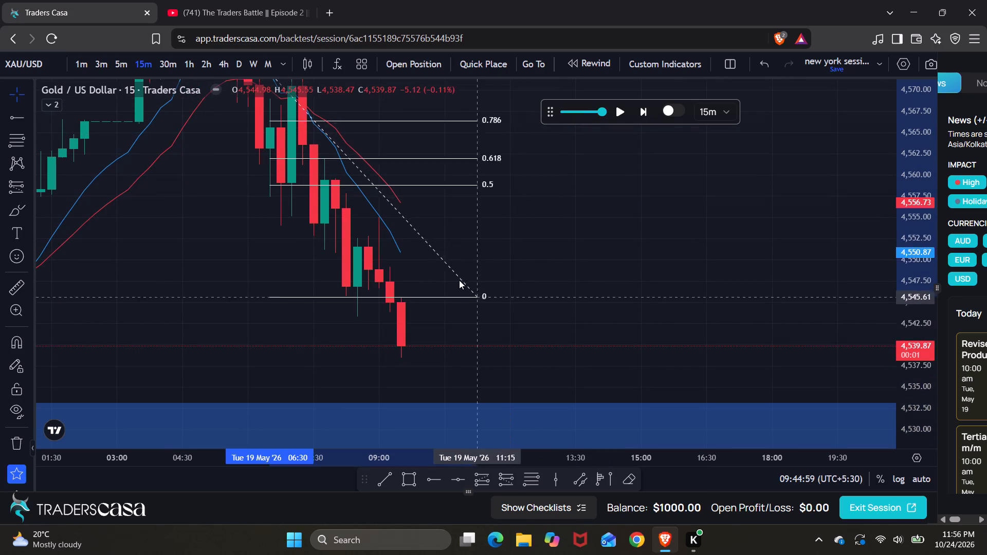
pyautogui.moveTo(459, 280); pyautogui.dragTo(437, 250)
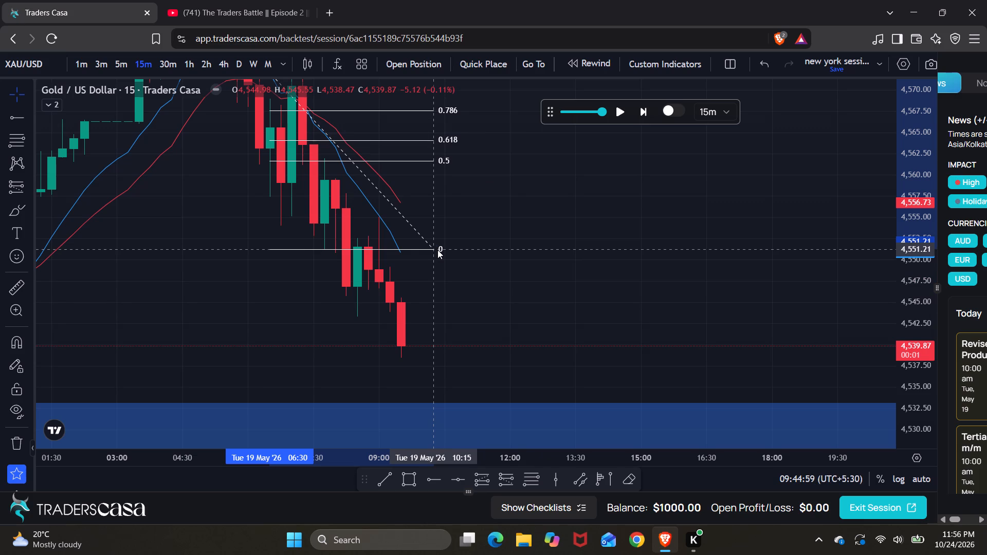
pyautogui.moveTo(514, 277); pyautogui.dragTo(673, 393)
pyautogui.scroll(1, 673, 393)
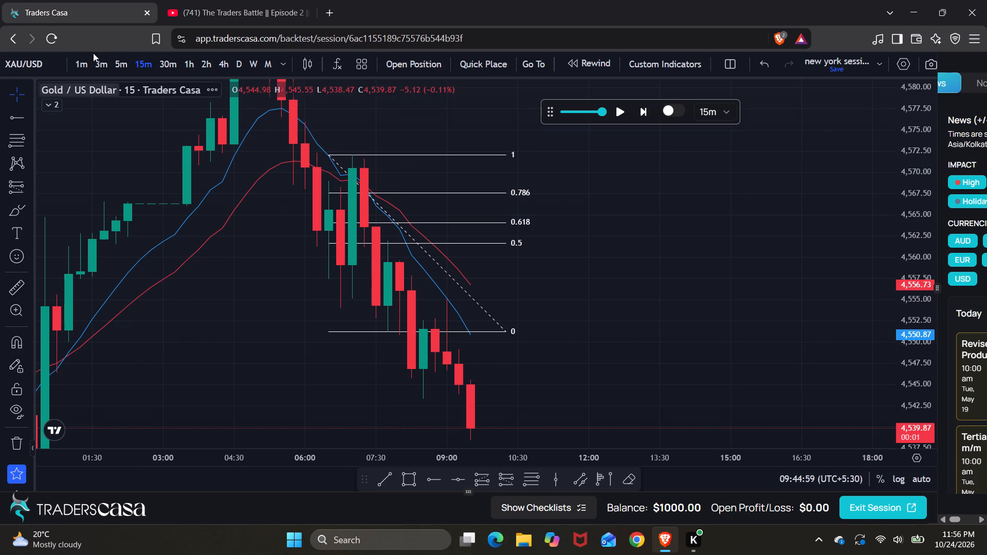
# Switch to the 5-minute chart and start placing a short position on the 19 May downswing near the retracement.
pyautogui.click(123, 55)
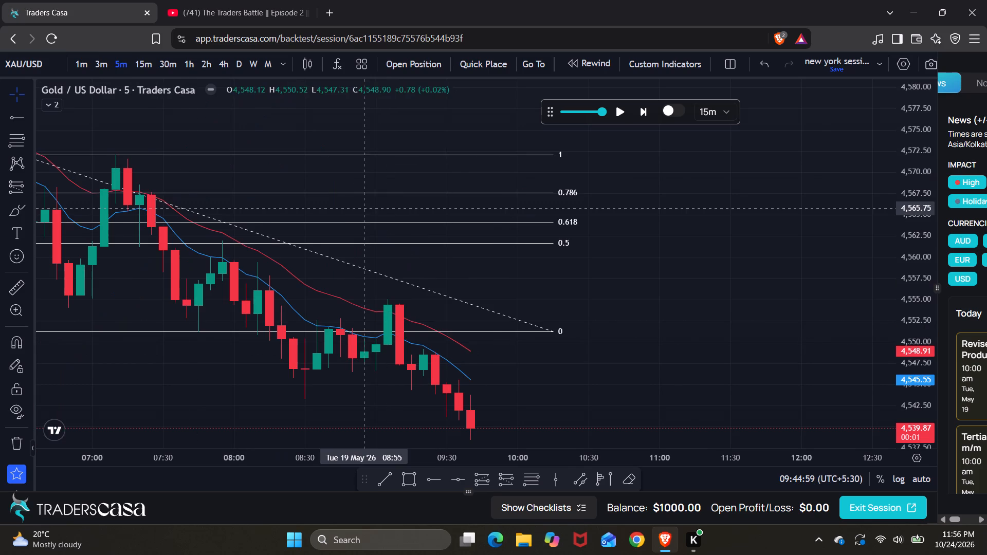
pyautogui.scroll(-1, 360, 209)
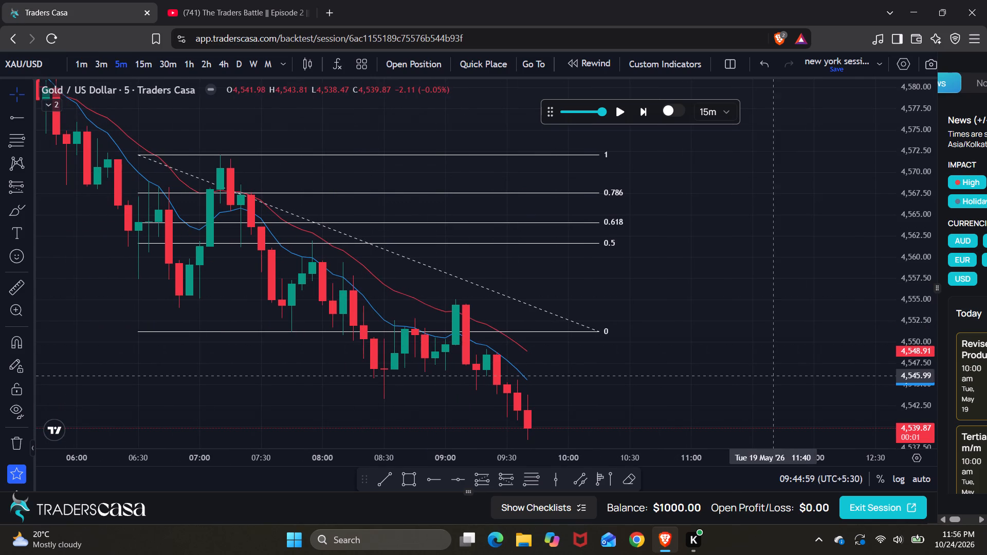
pyautogui.moveTo(924, 373); pyautogui.dragTo(912, 173)
pyautogui.moveTo(726, 307); pyautogui.dragTo(752, 259)
pyautogui.click(513, 467)
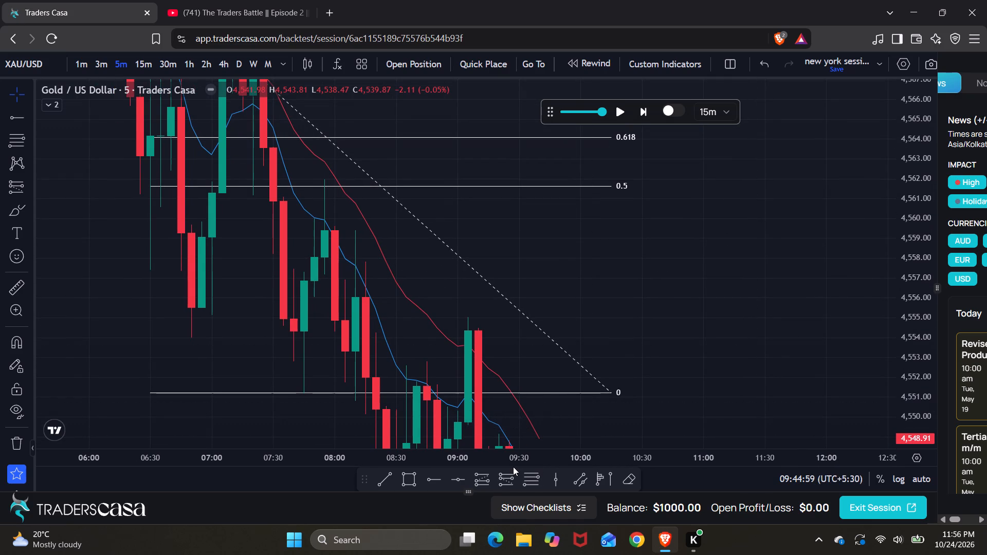
pyautogui.click(506, 481)
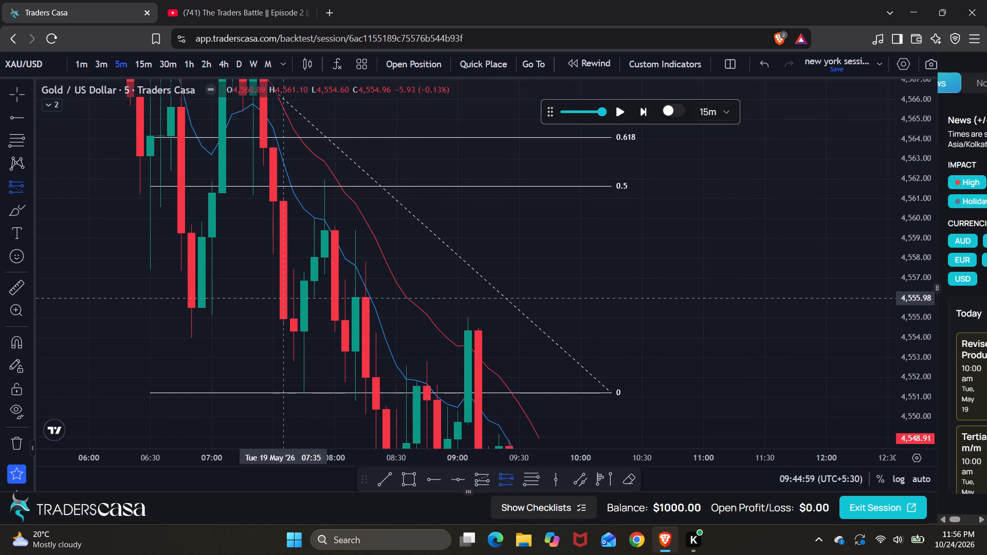
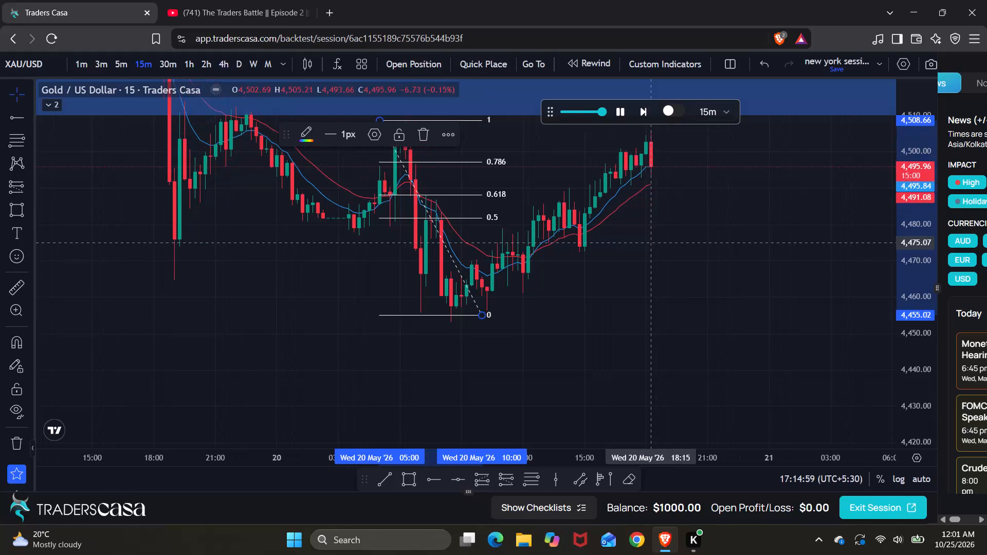
# Pause the 15-minute replay after the 20 May rally into the blue zone and advance it five candles to 21:29:59.
pyautogui.press('.')
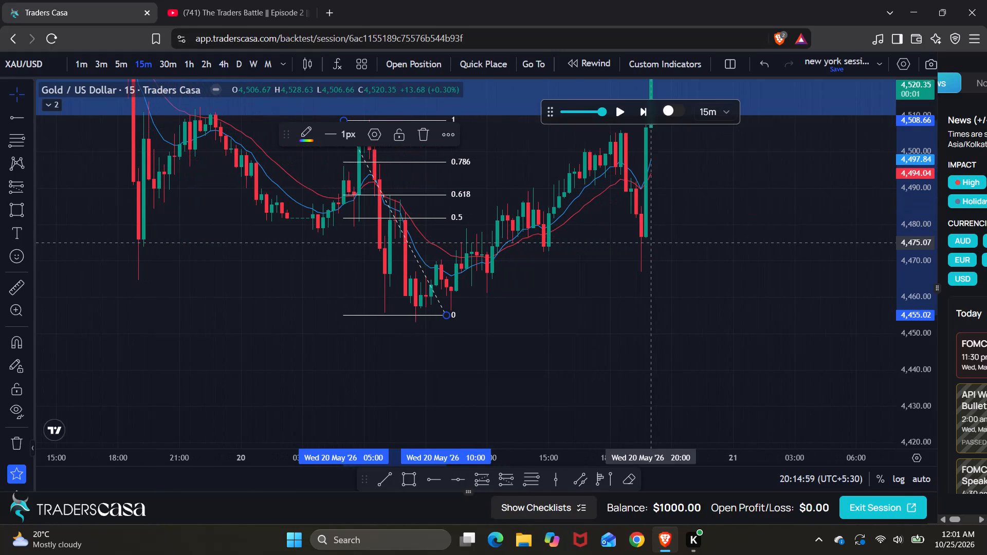
pyautogui.moveTo(650, 243); pyautogui.dragTo(651, 328)
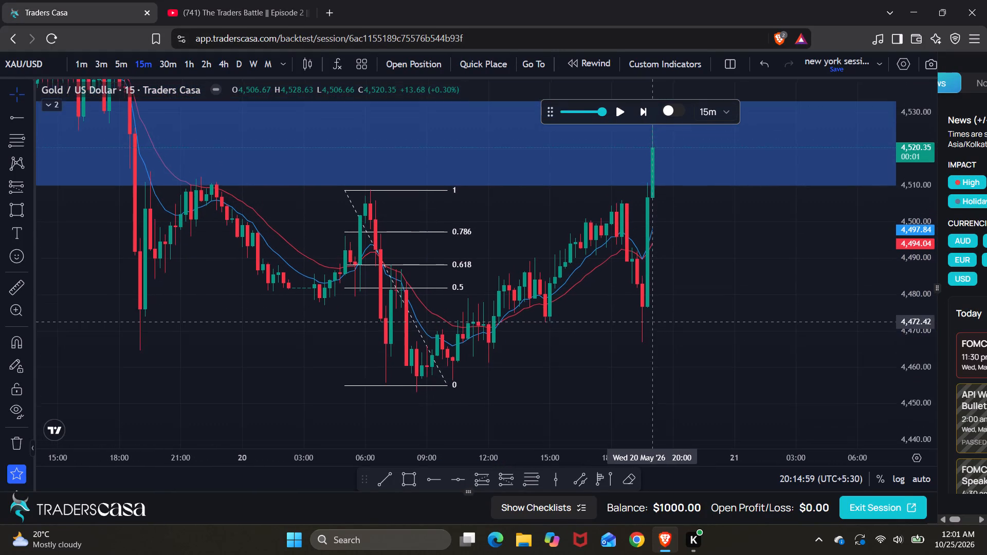
pyautogui.moveTo(651, 328); pyautogui.dragTo(649, 333)
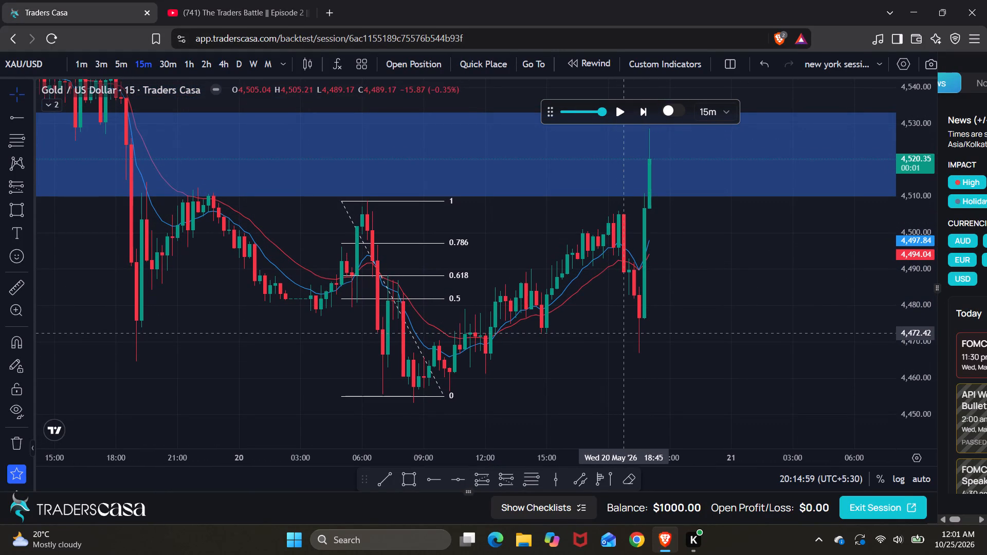
pyautogui.moveTo(714, 316); pyautogui.dragTo(674, 357)
pyautogui.write('00000')
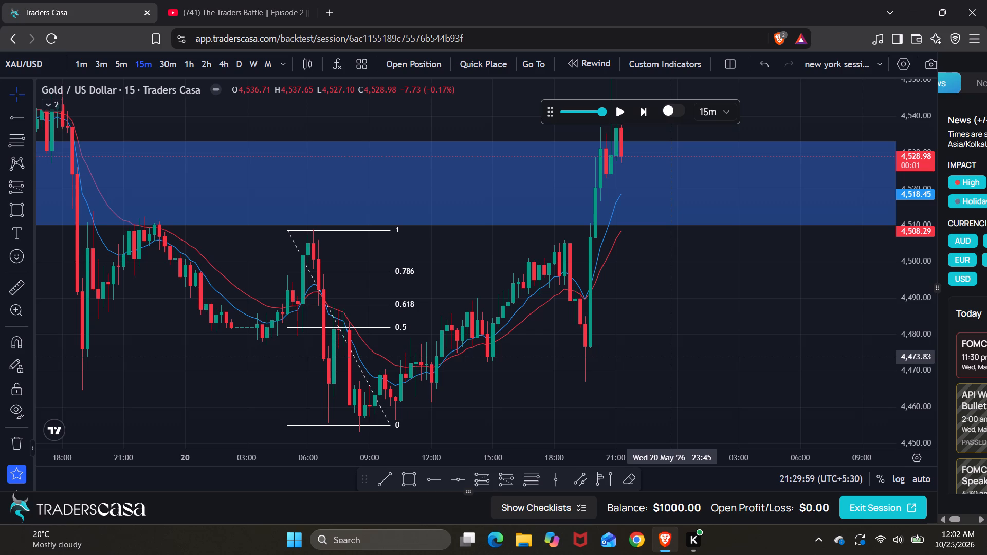
# Shut down the computer.
pyautogui.click(289, 534)
pyautogui.click(661, 498)
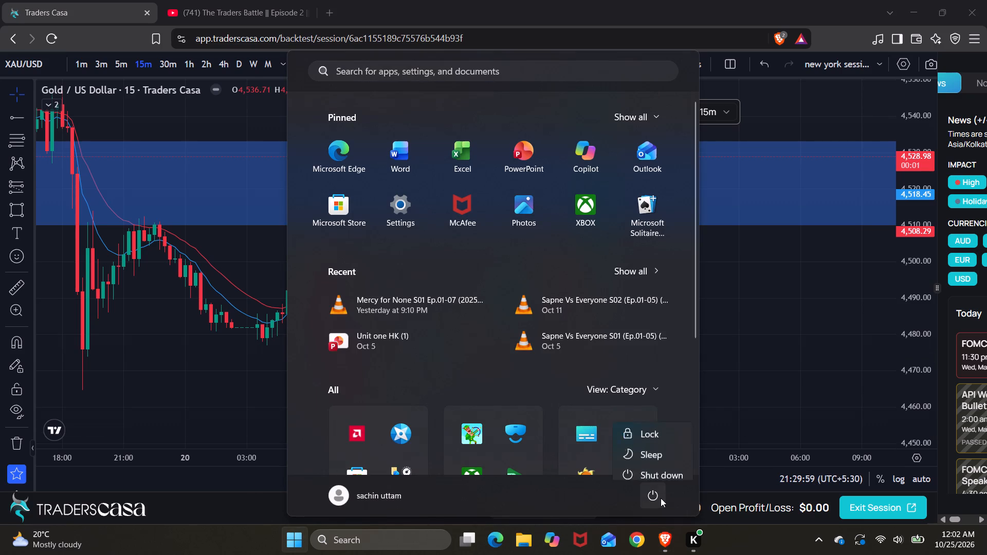
pyautogui.click(655, 447)
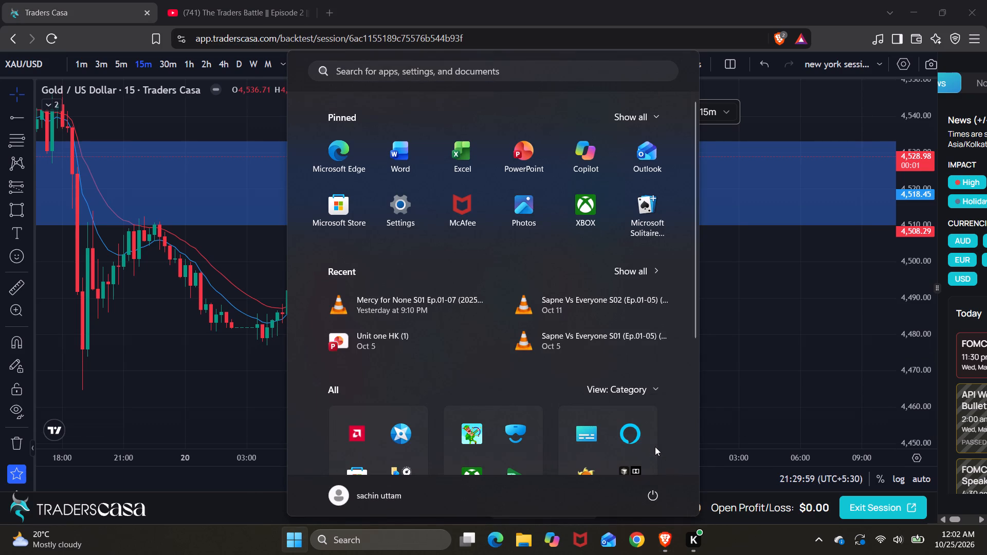